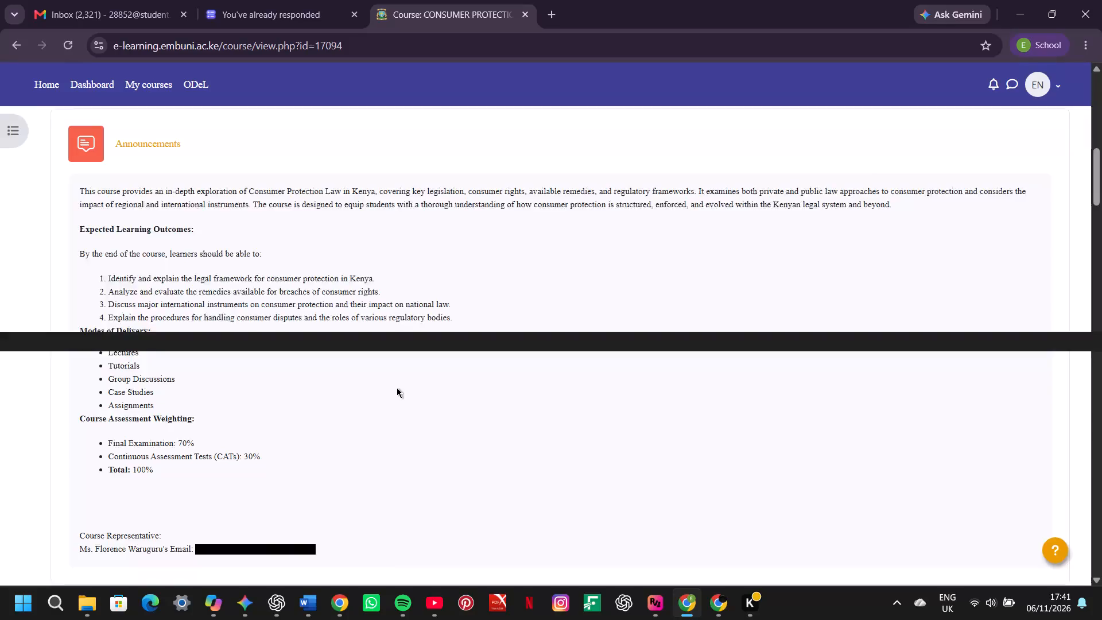
# Look through the consumer protection course page from Announcements down to the Regional Integration and International Law section.
pyautogui.scroll(-9, 397, 387)
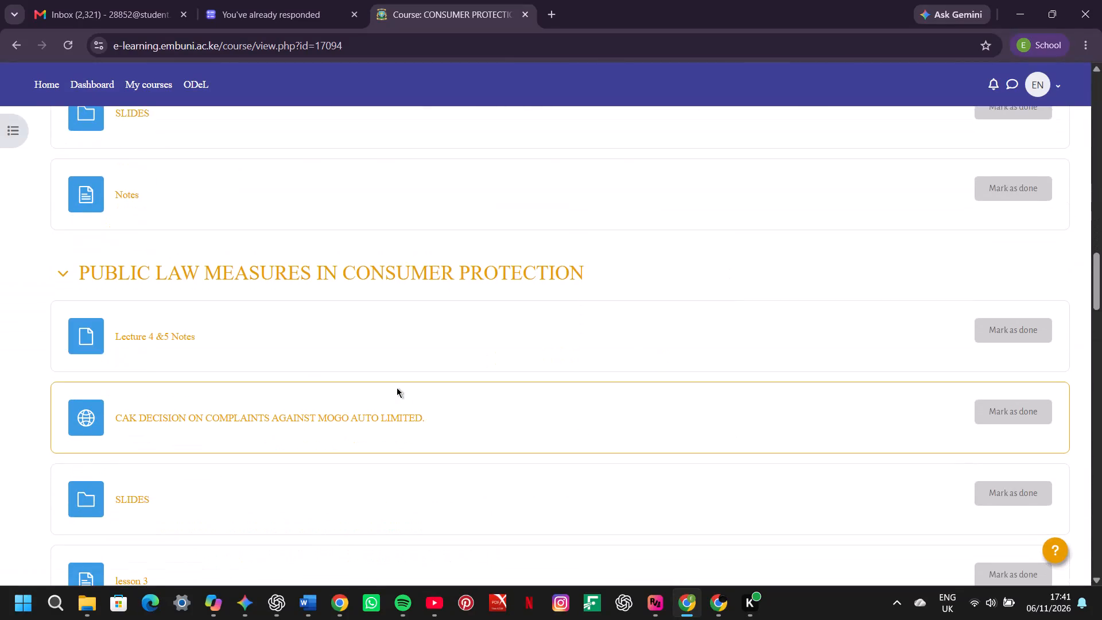
pyautogui.scroll(-8, 397, 387)
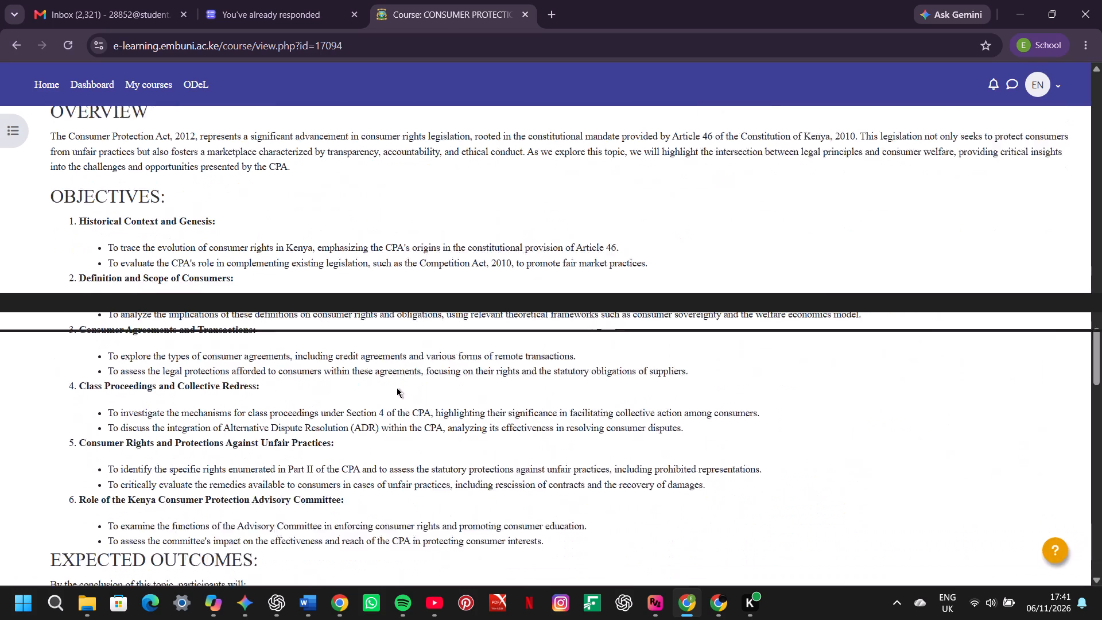
pyautogui.scroll(-9, 397, 387)
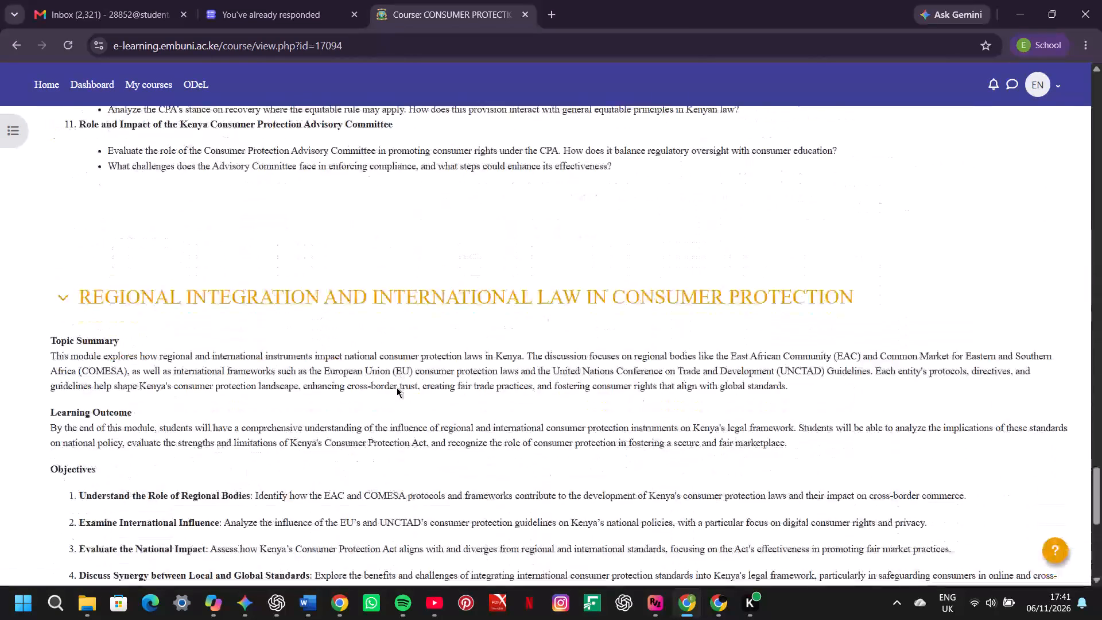
pyautogui.scroll(-2, 397, 387)
# Review the Consumer Protection Act, 2012 section backwards, from its topic questions to the materials listed just before it.
pyautogui.scroll(3, 397, 387)
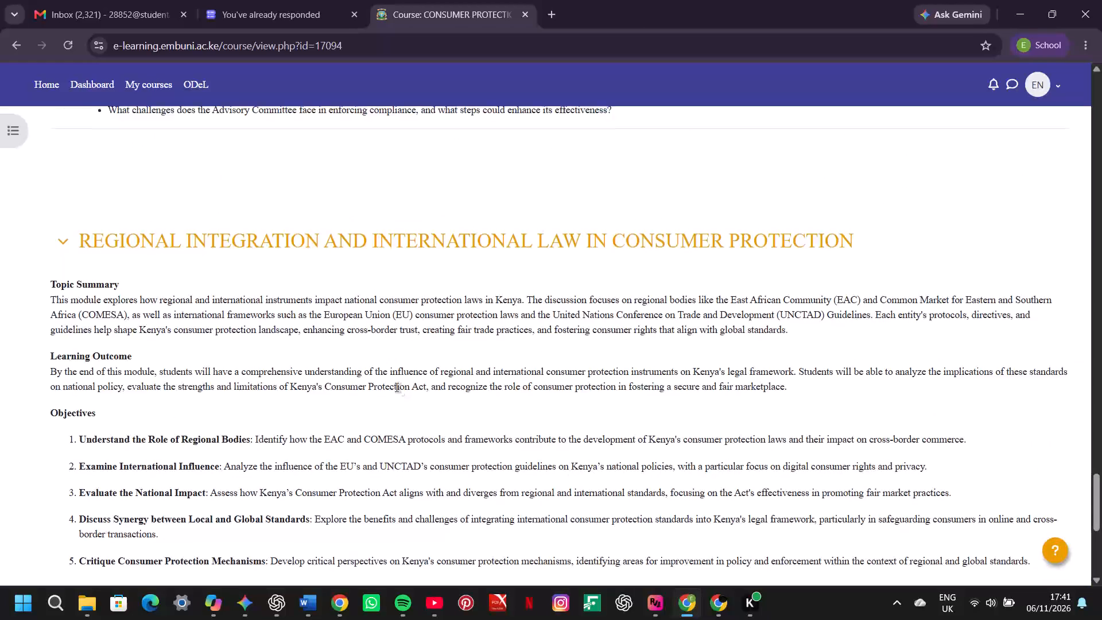
pyautogui.scroll(2, 397, 387)
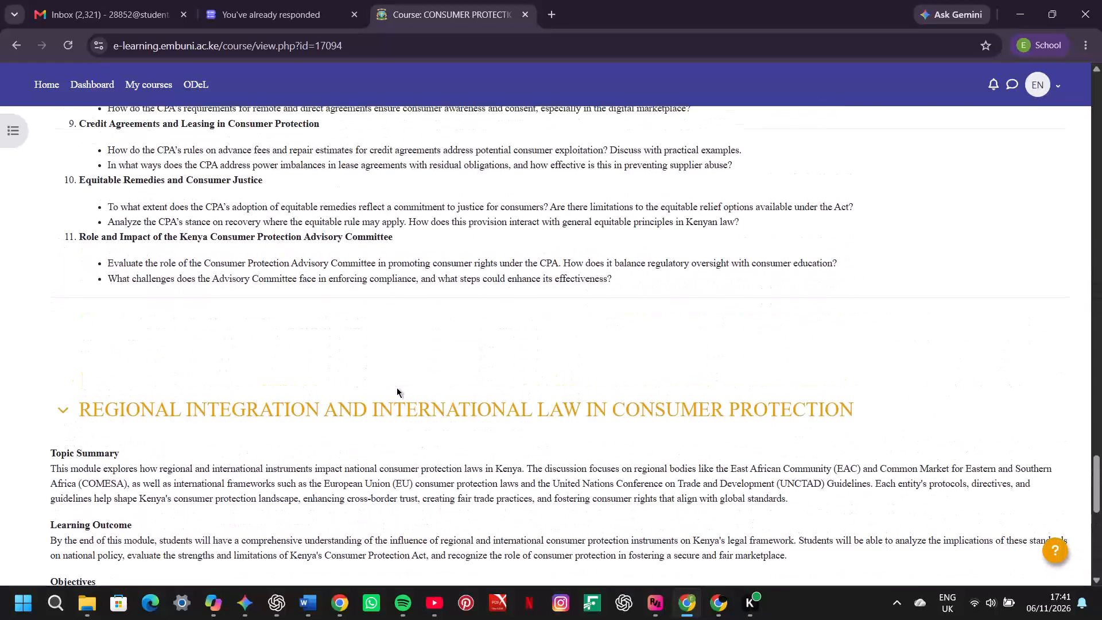
pyautogui.scroll(7, 397, 387)
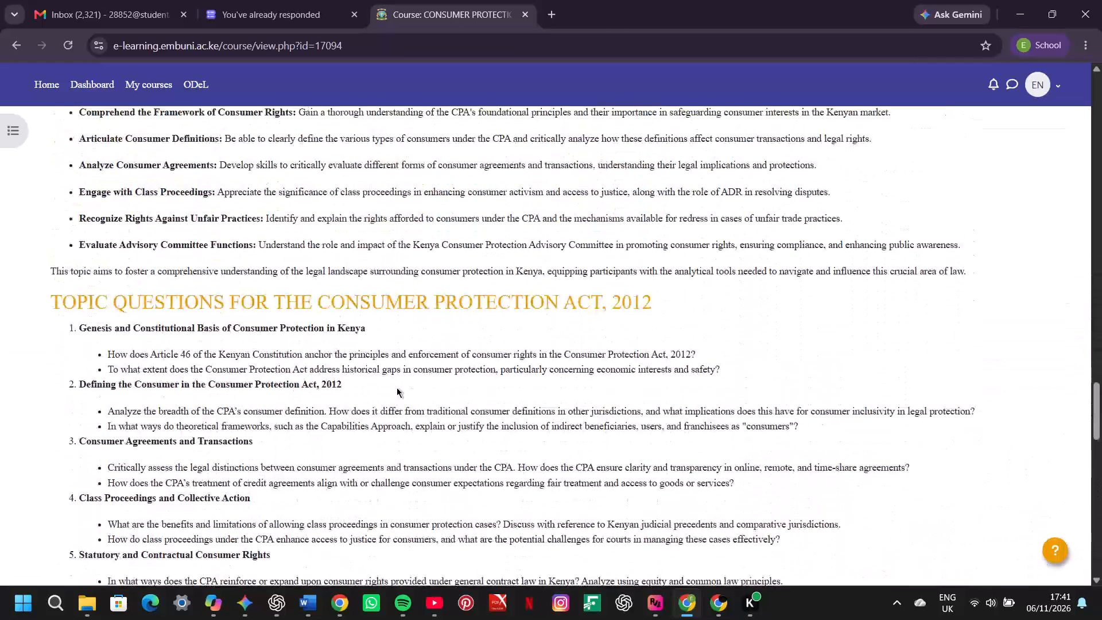
pyautogui.scroll(4, 397, 387)
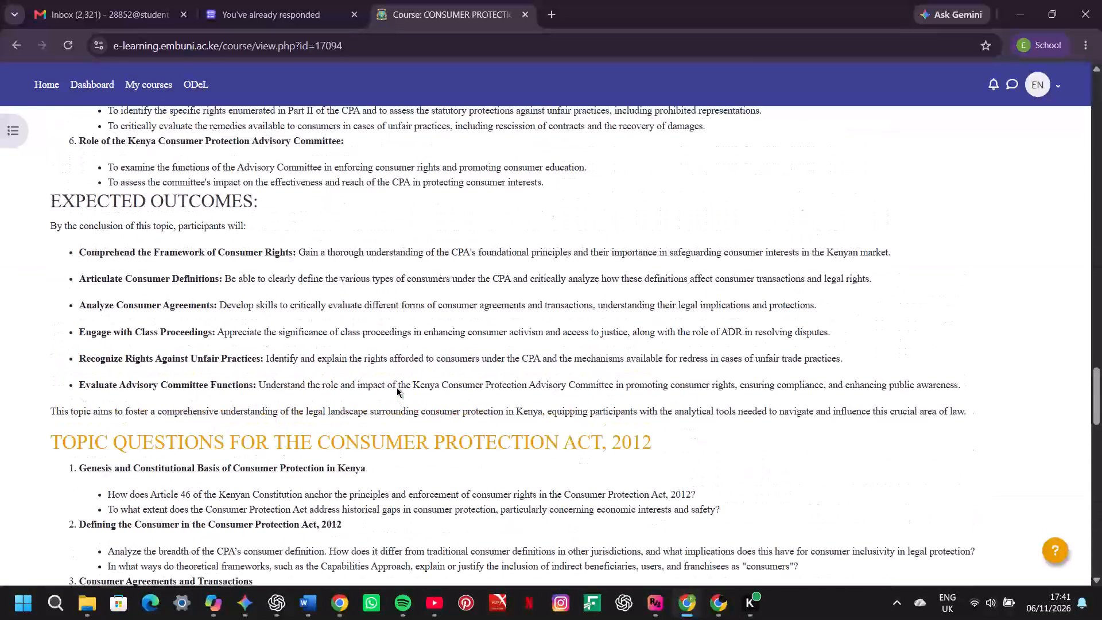
pyautogui.scroll(5, 397, 387)
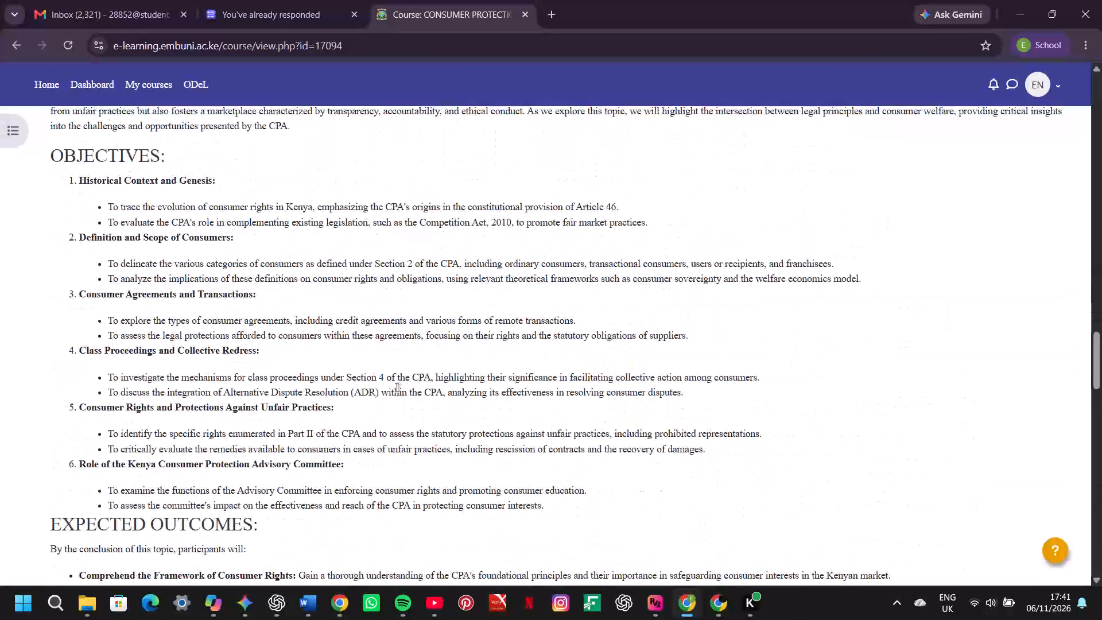
pyautogui.scroll(3, 397, 387)
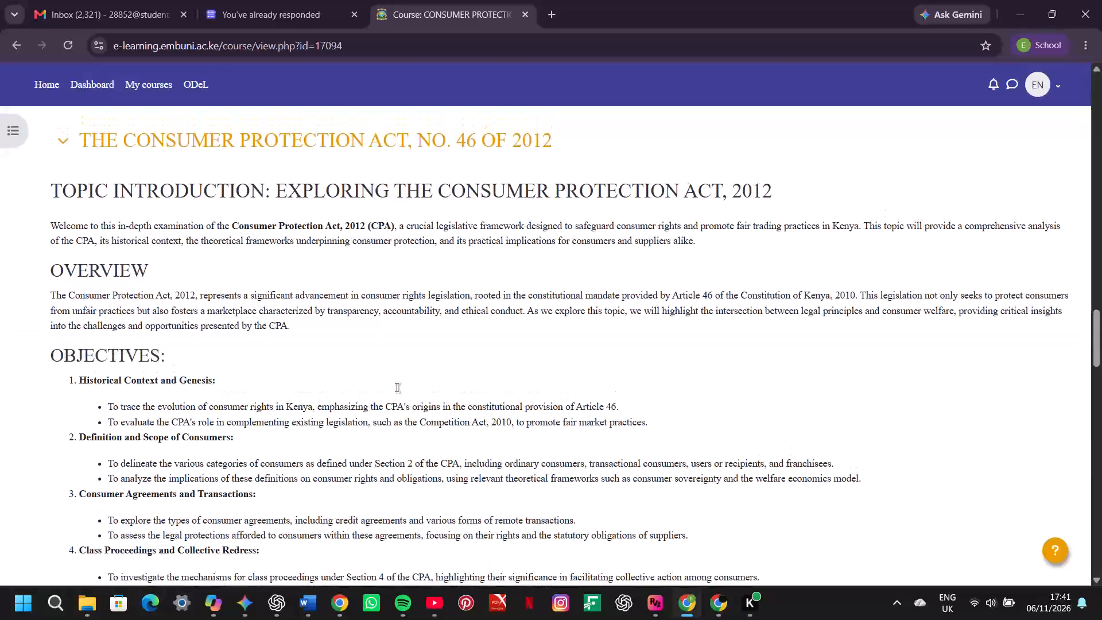
pyautogui.scroll(3, 397, 387)
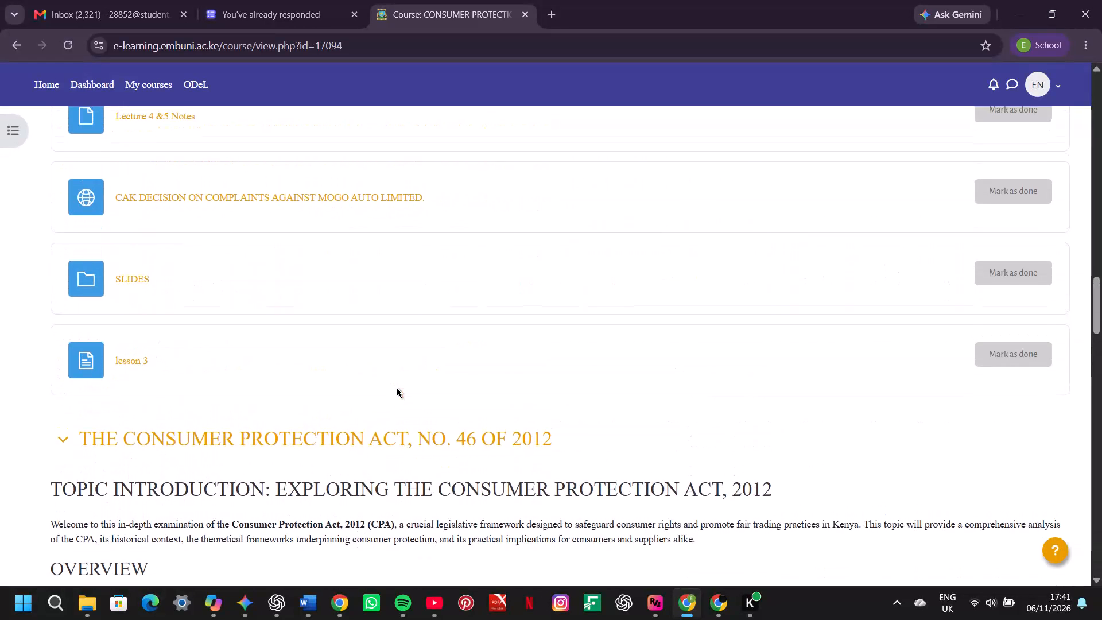
# Collapse and re-expand the Consumer Protection Act, No. 46 of 2012 section, and look through its contents up to the Regional Integration section.
pyautogui.click(221, 436)
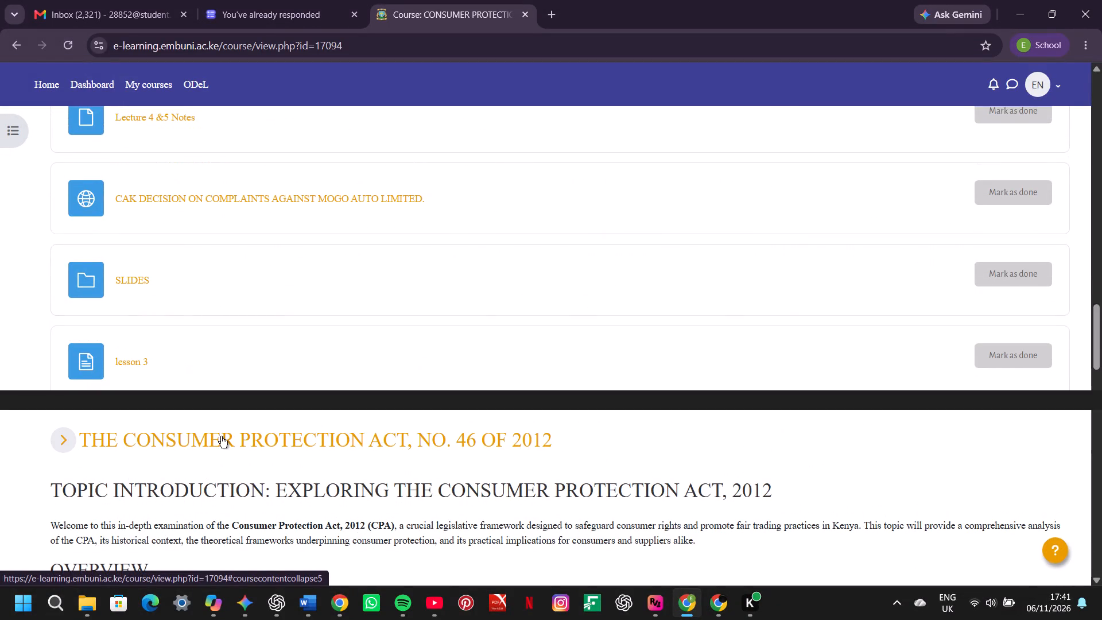
pyautogui.click(221, 436)
pyautogui.scroll(-1, 221, 436)
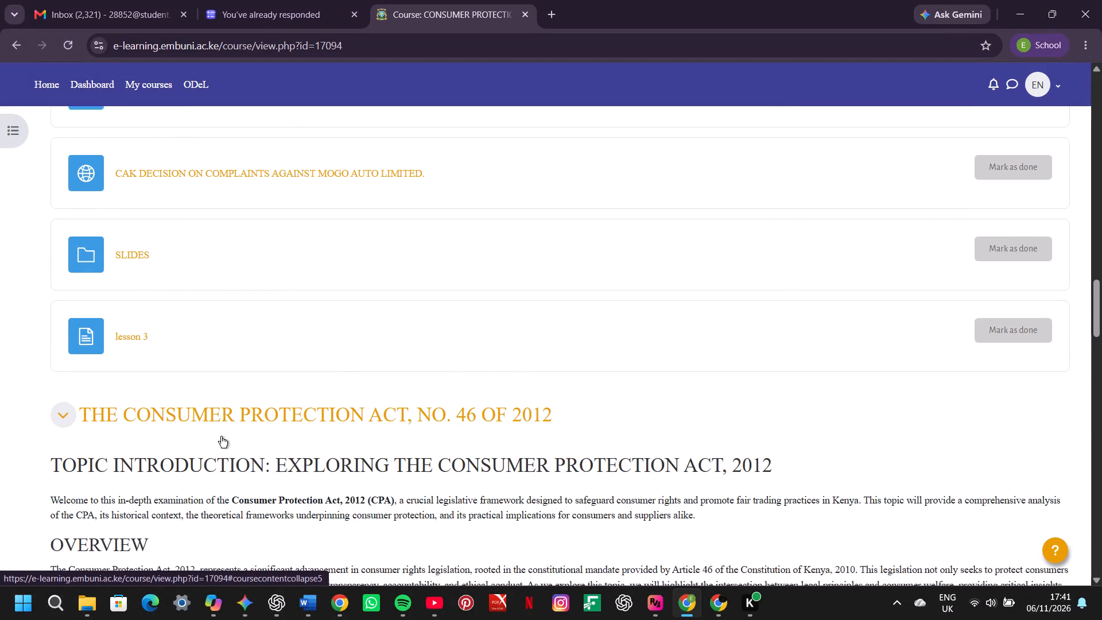
pyautogui.scroll(-5, 221, 436)
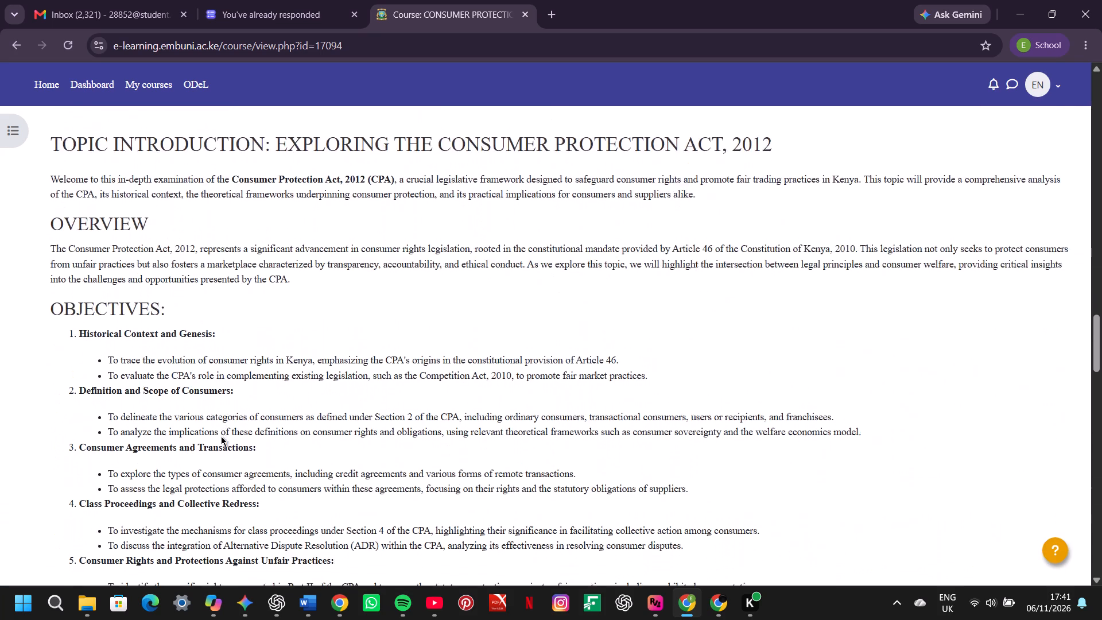
pyautogui.scroll(-15, 221, 436)
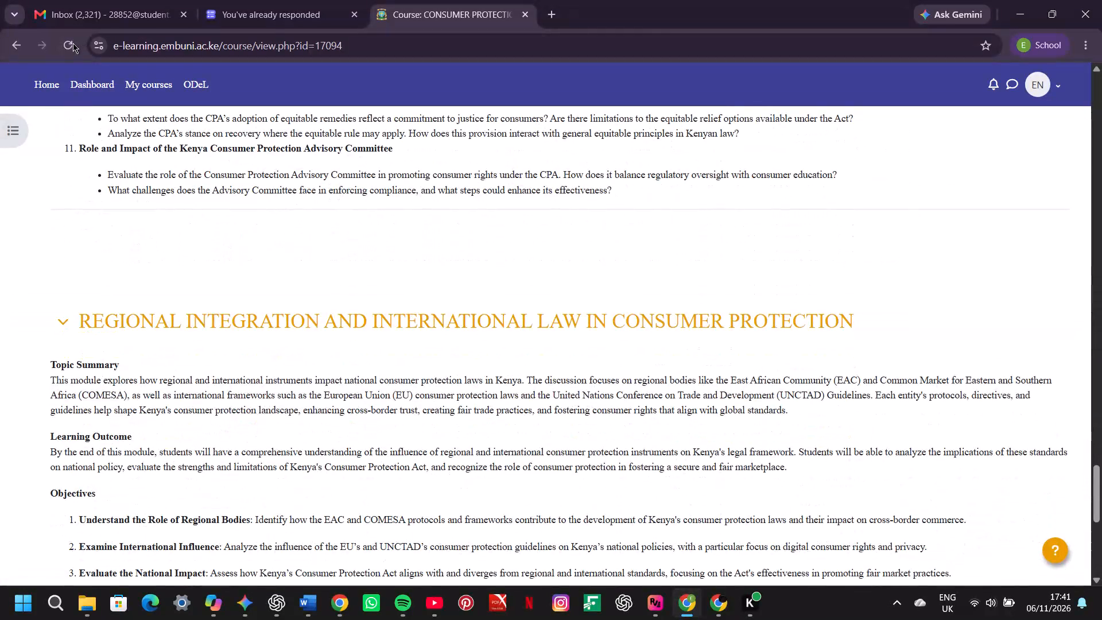
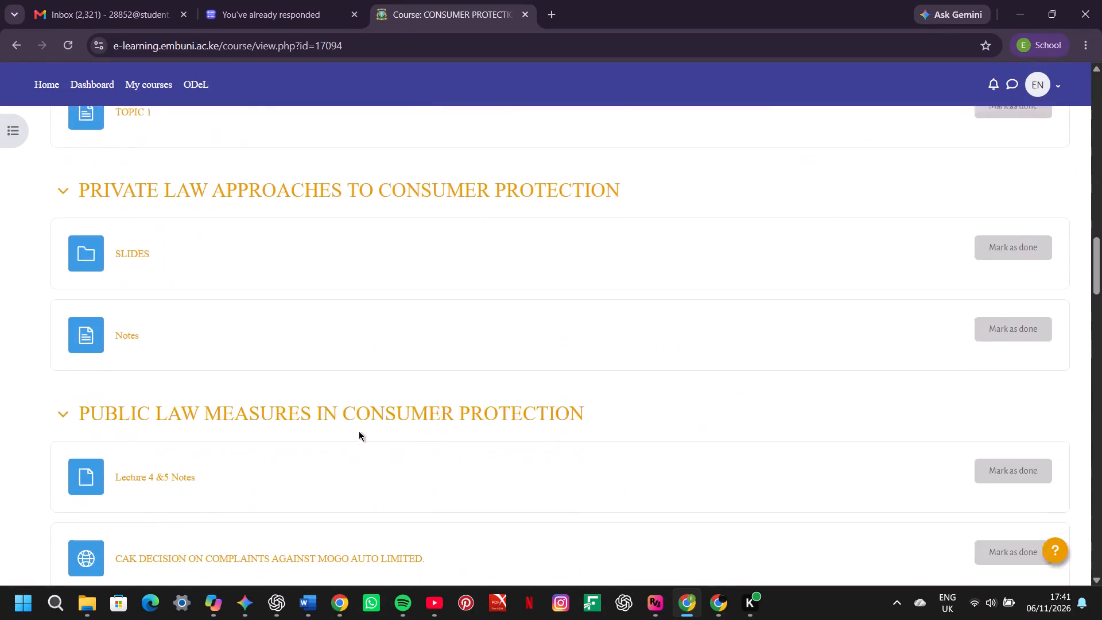
pyautogui.scroll(-6, 359, 431)
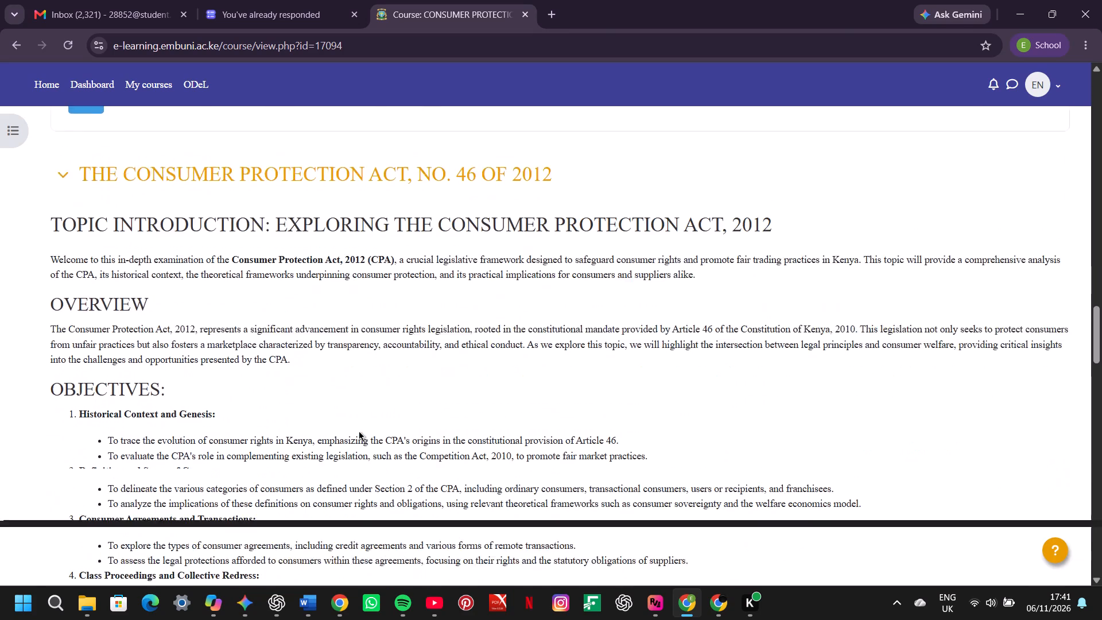
pyautogui.scroll(-7, 359, 431)
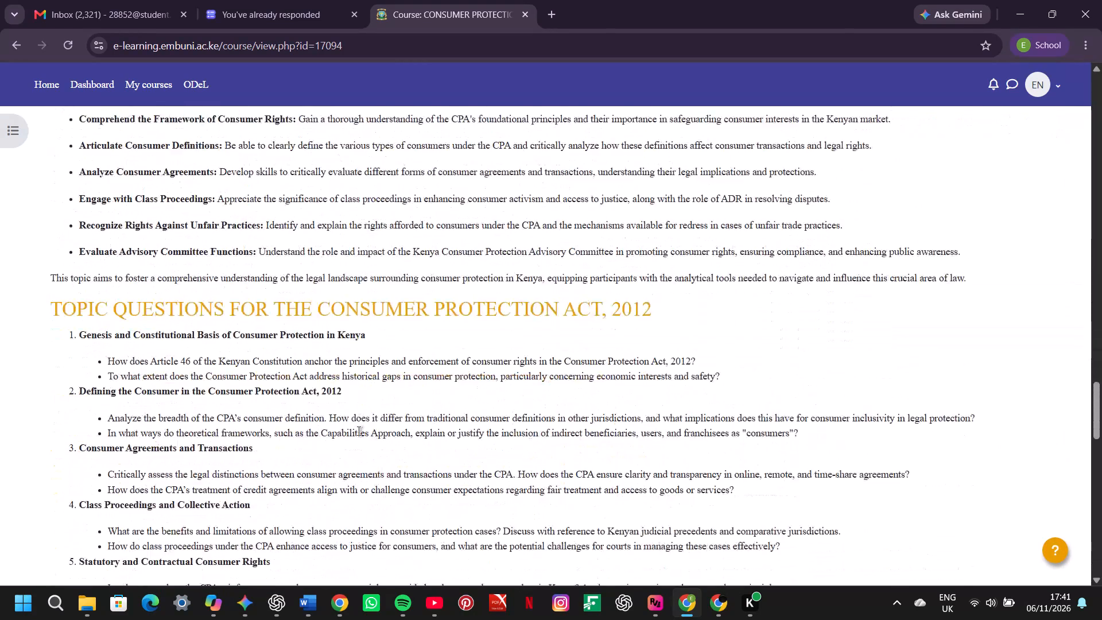
pyautogui.scroll(-7, 359, 431)
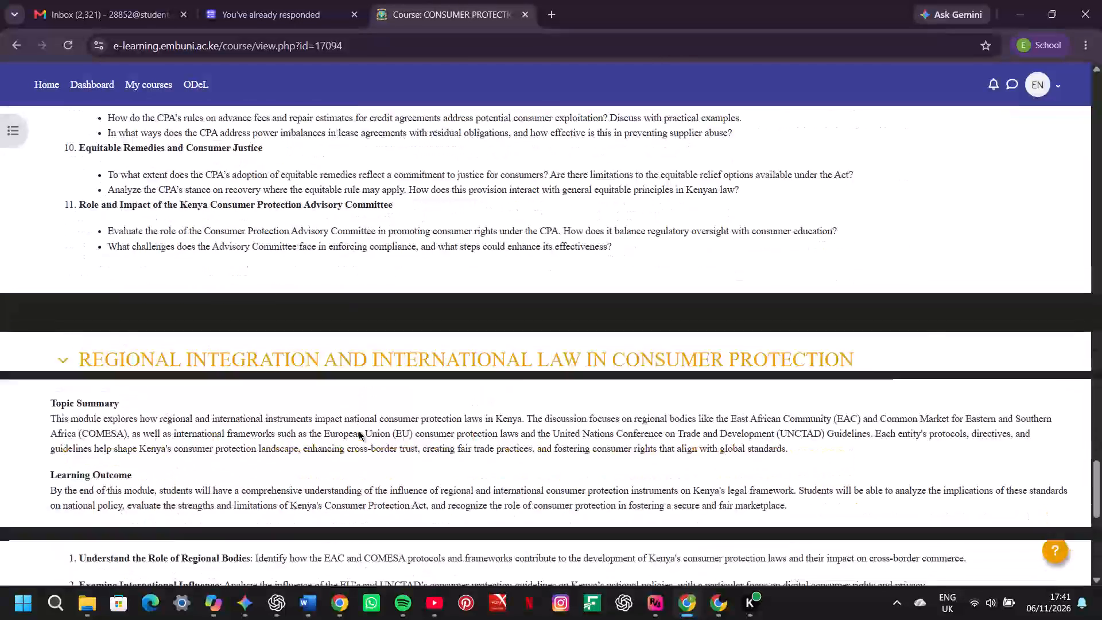
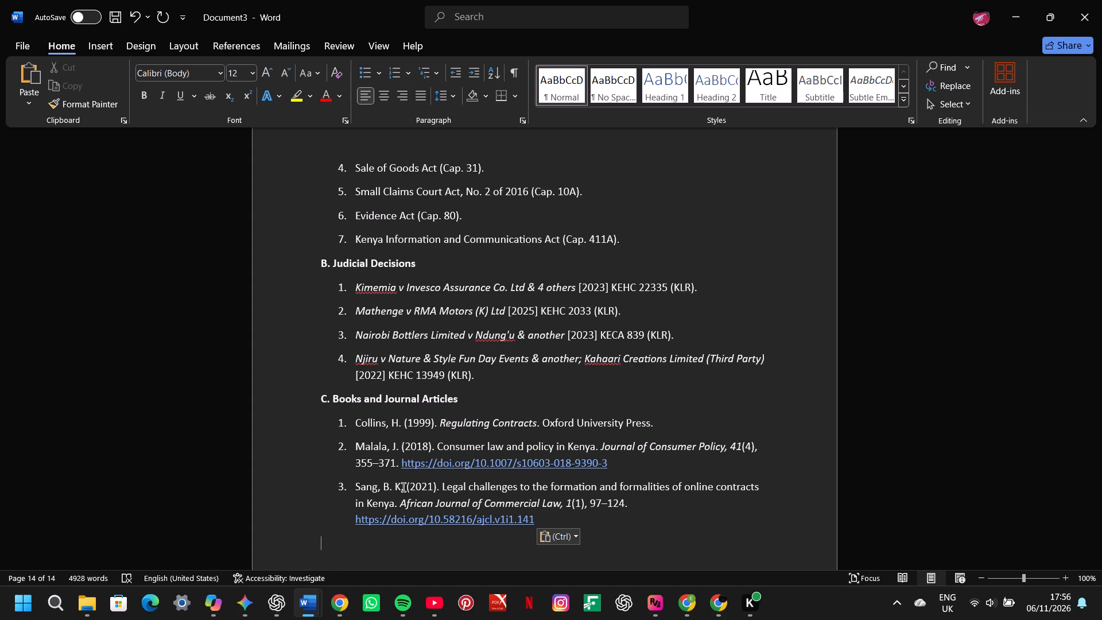
# Delete the bibliography at the end of the essay, including its Legislation, Judicial Decisions, and Books and Journal Articles lists.
pyautogui.moveTo(557, 516); pyautogui.dragTo(389, 417)
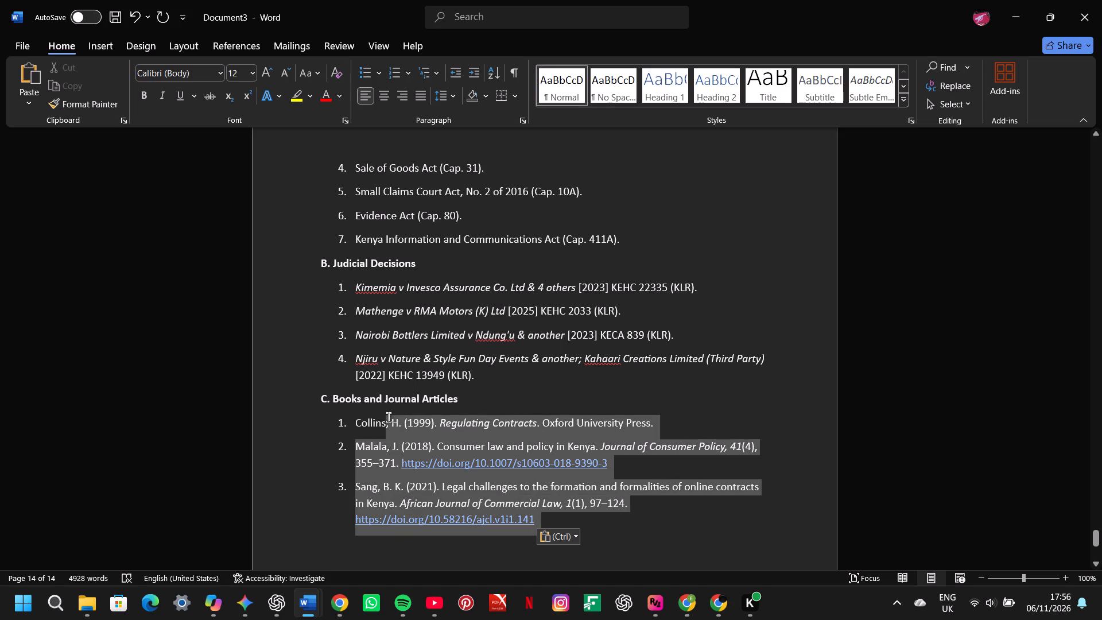
pyautogui.moveTo(389, 417); pyautogui.dragTo(339, 134)
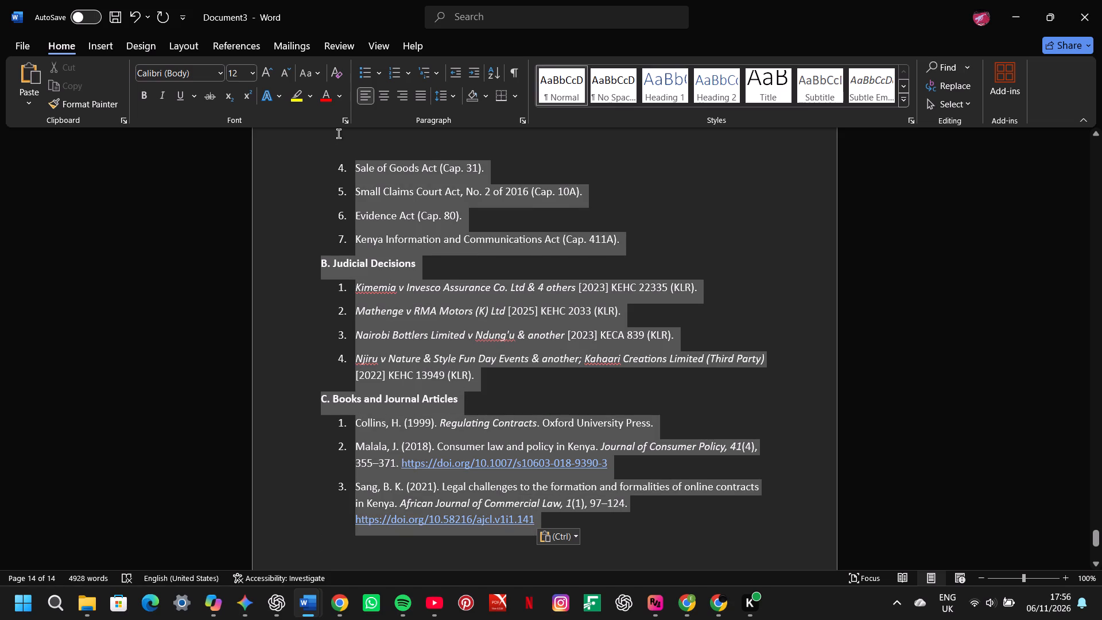
pyautogui.moveTo(339, 134); pyautogui.dragTo(339, 123)
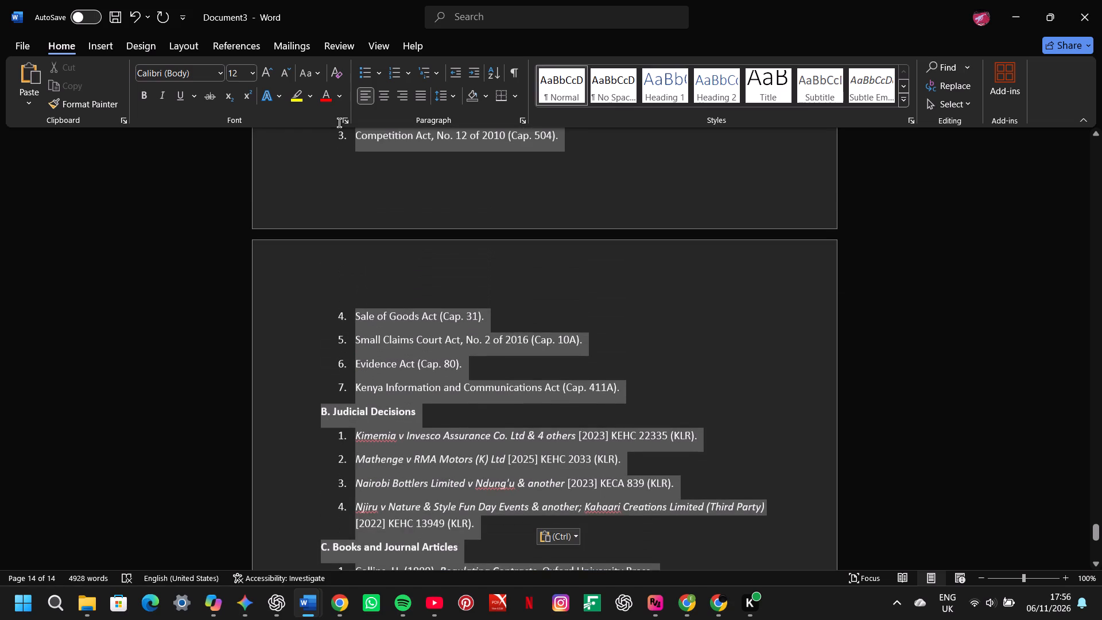
pyautogui.moveTo(339, 123); pyautogui.dragTo(323, 258)
pyautogui.press('Delete')
# Look back over the essay in Word from its conclusion up to the title and introduction.
pyautogui.scroll(1, 323, 258)
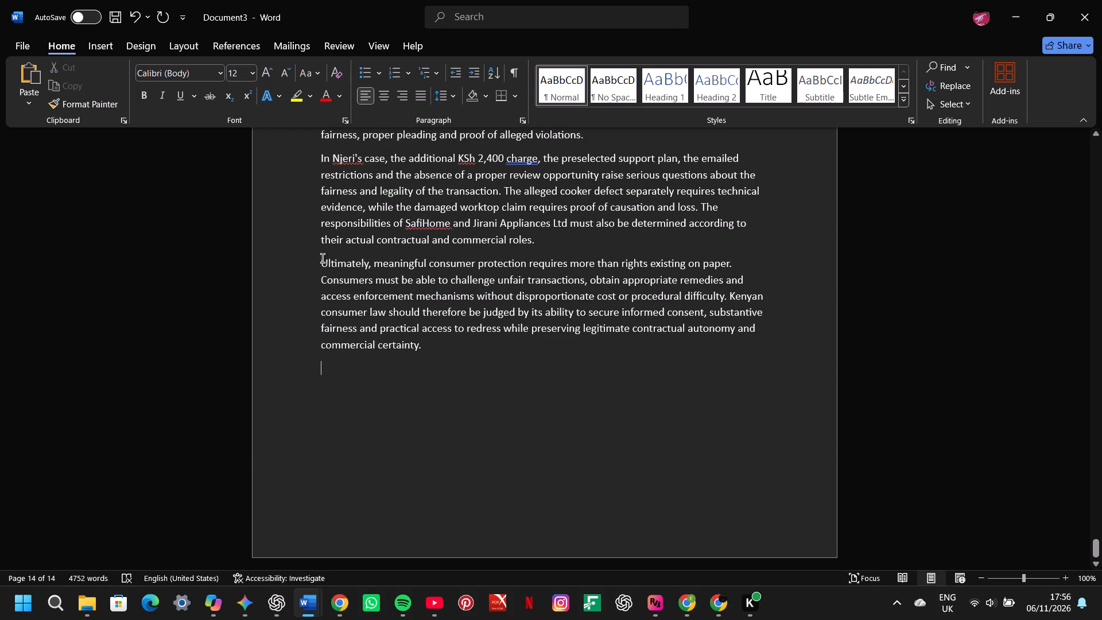
pyautogui.scroll(10, 323, 258)
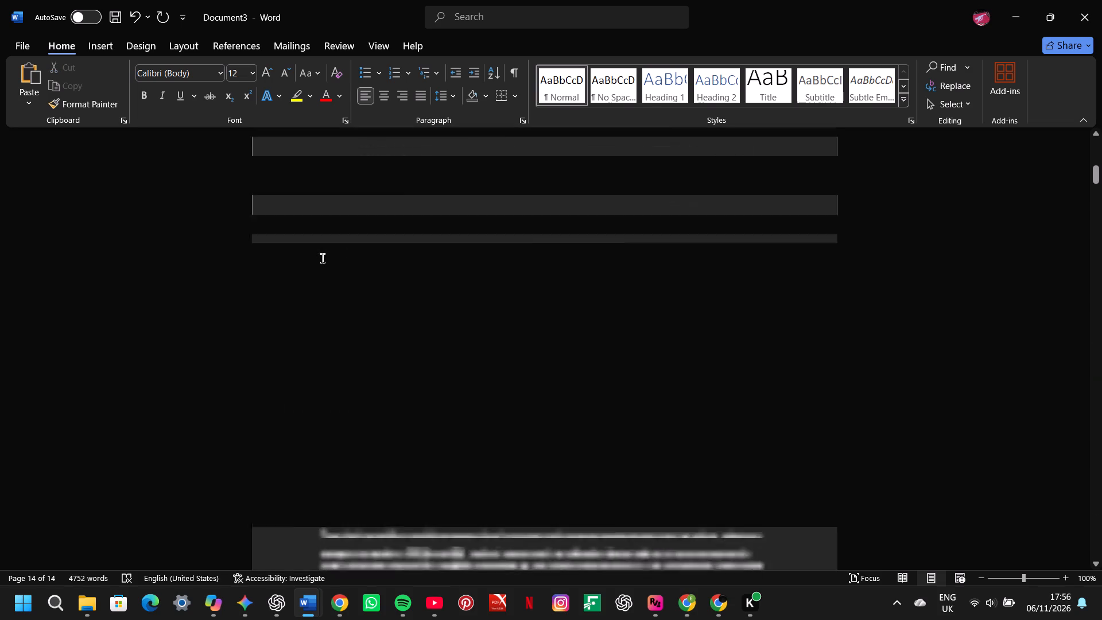
pyautogui.scroll(6, 323, 258)
pyautogui.click(308, 272)
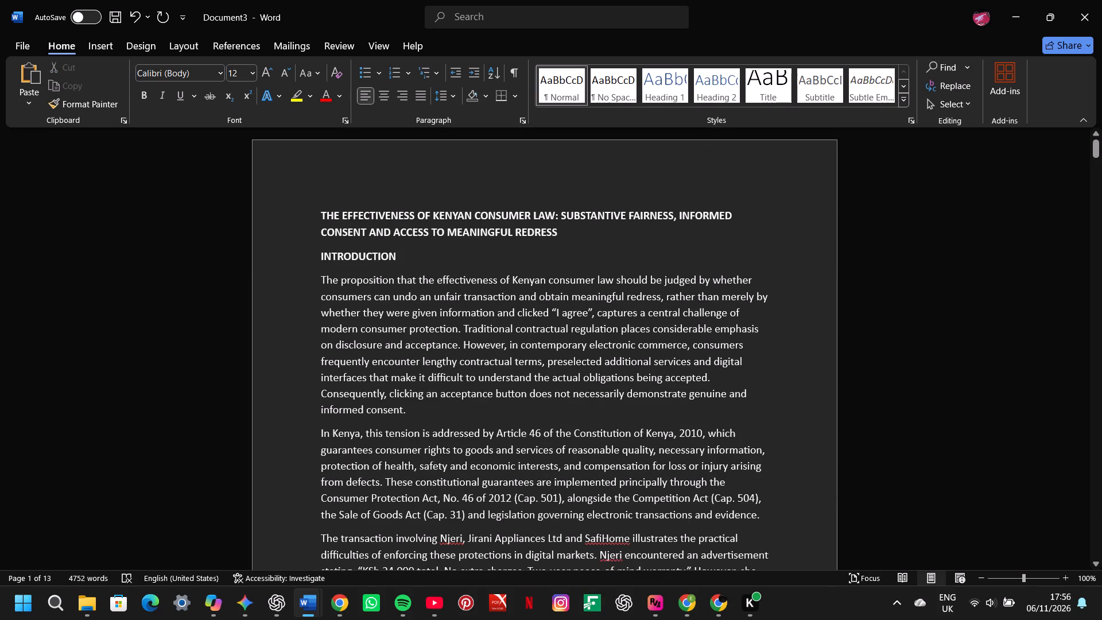
pyautogui.click(294, 308)
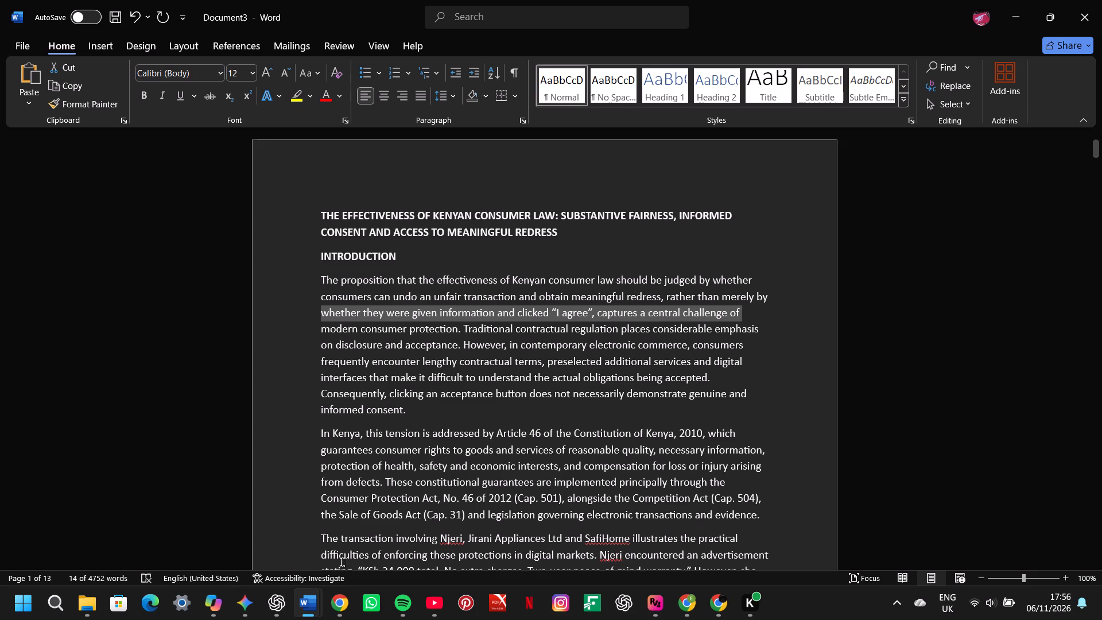
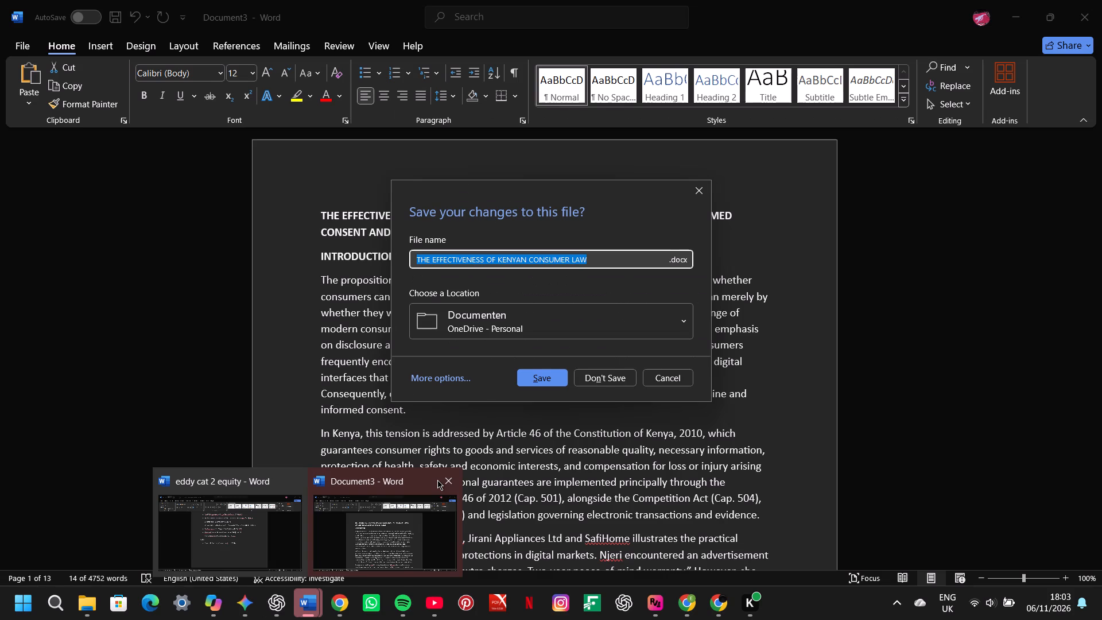
pyautogui.click(604, 376)
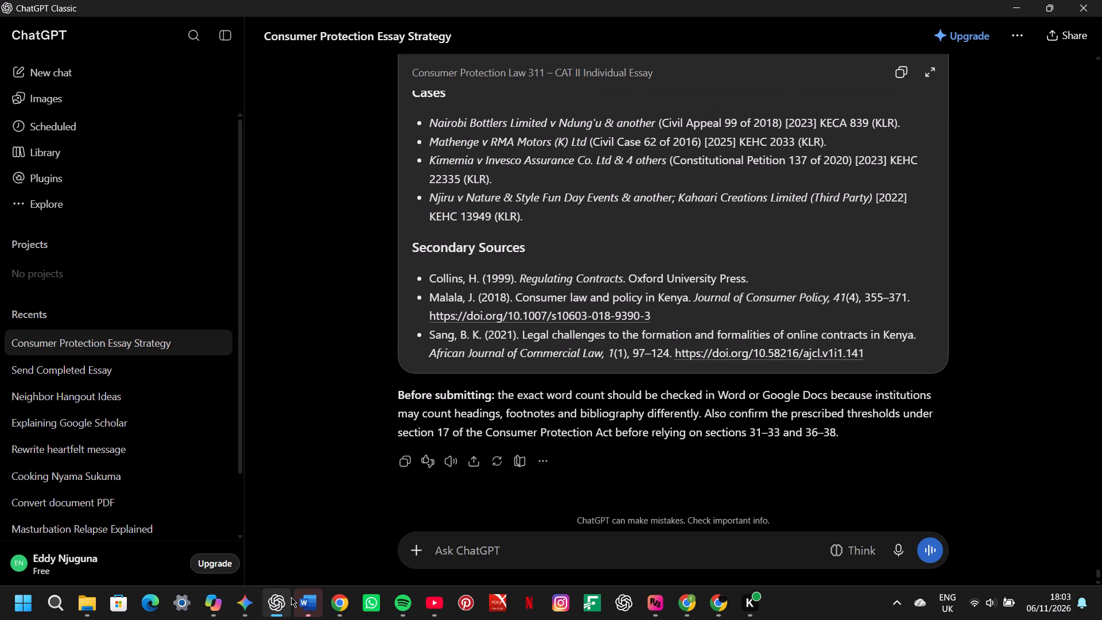
# Create a new blank document in Word and paste the copied essay into it.
pyautogui.click(312, 601)
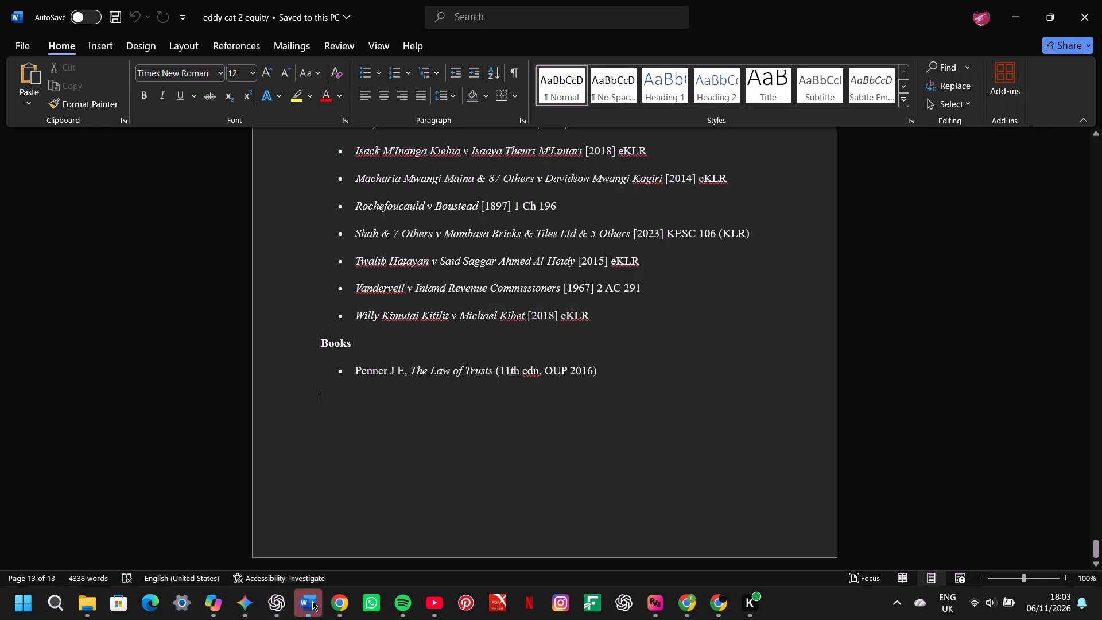
pyautogui.click(7, 35)
pyautogui.click(188, 176)
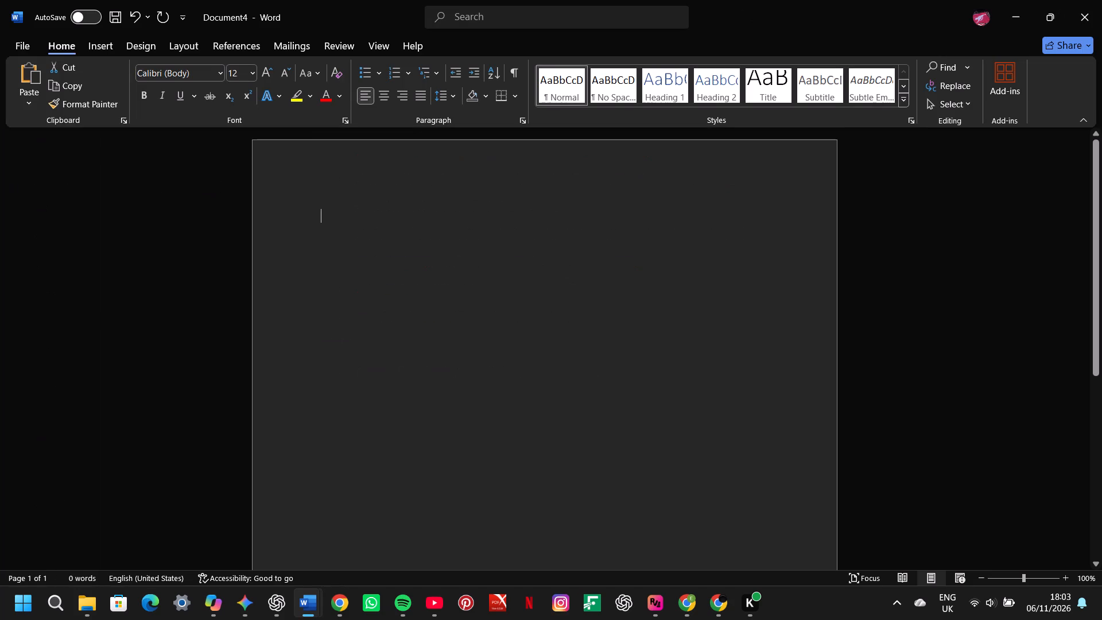
pyautogui.click(362, 246)
pyautogui.hotkey('ctrl', 'v')
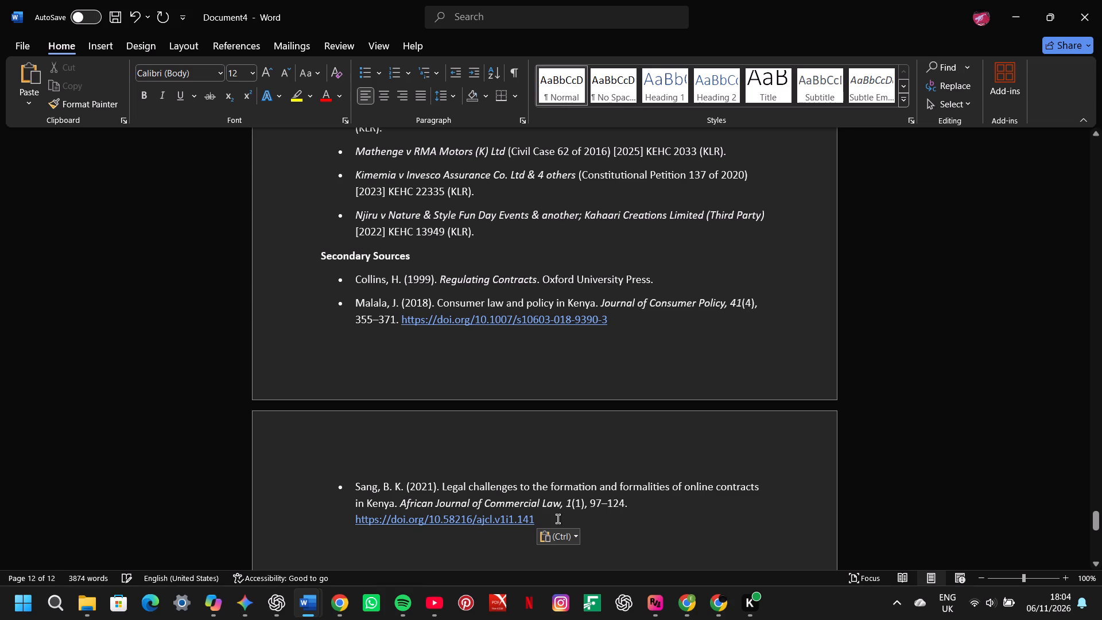
# Delete the entire bibliography at the end of the essay: the Legislation, Cases and Secondary Sources lists and the BIBLIOGRAPHY heading.
pyautogui.moveTo(546, 517); pyautogui.dragTo(328, 168)
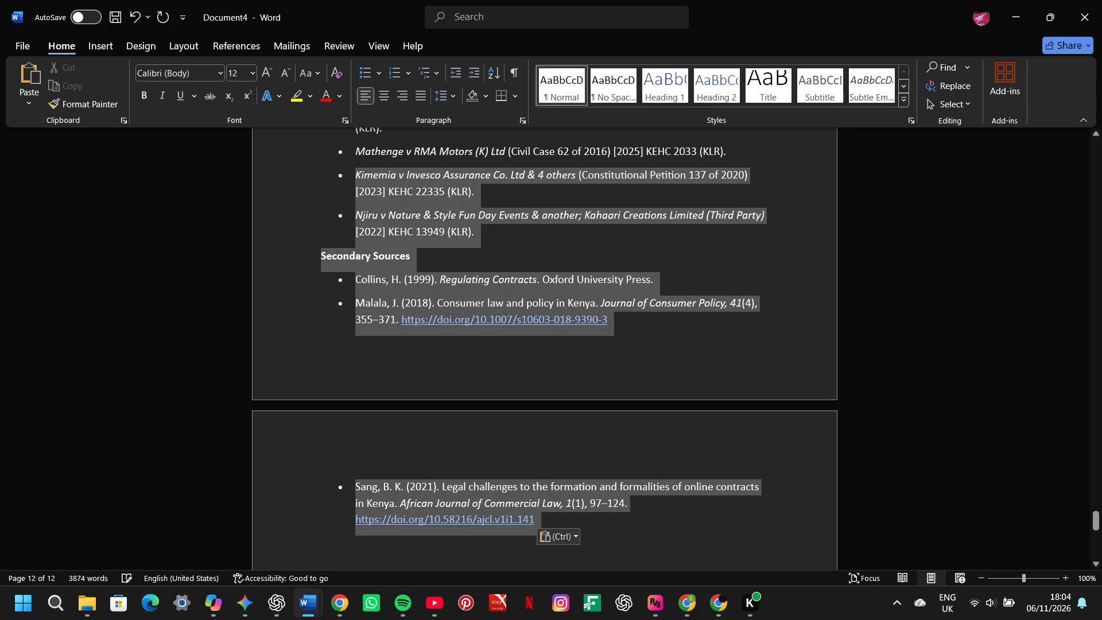
pyautogui.moveTo(328, 168); pyautogui.dragTo(350, 111)
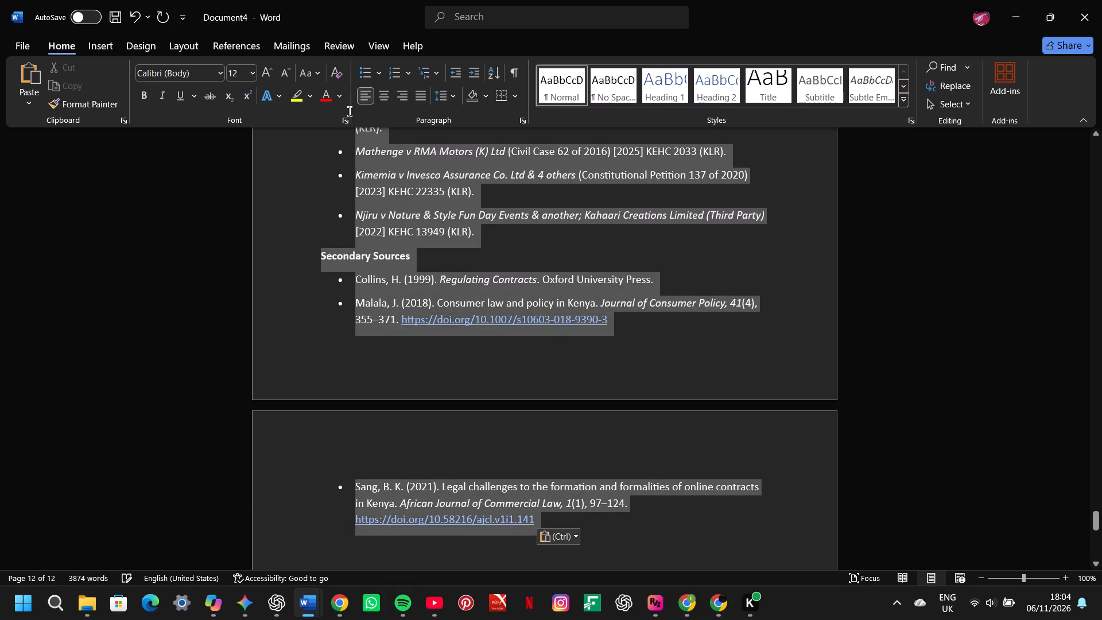
pyautogui.moveTo(350, 111); pyautogui.dragTo(324, 266)
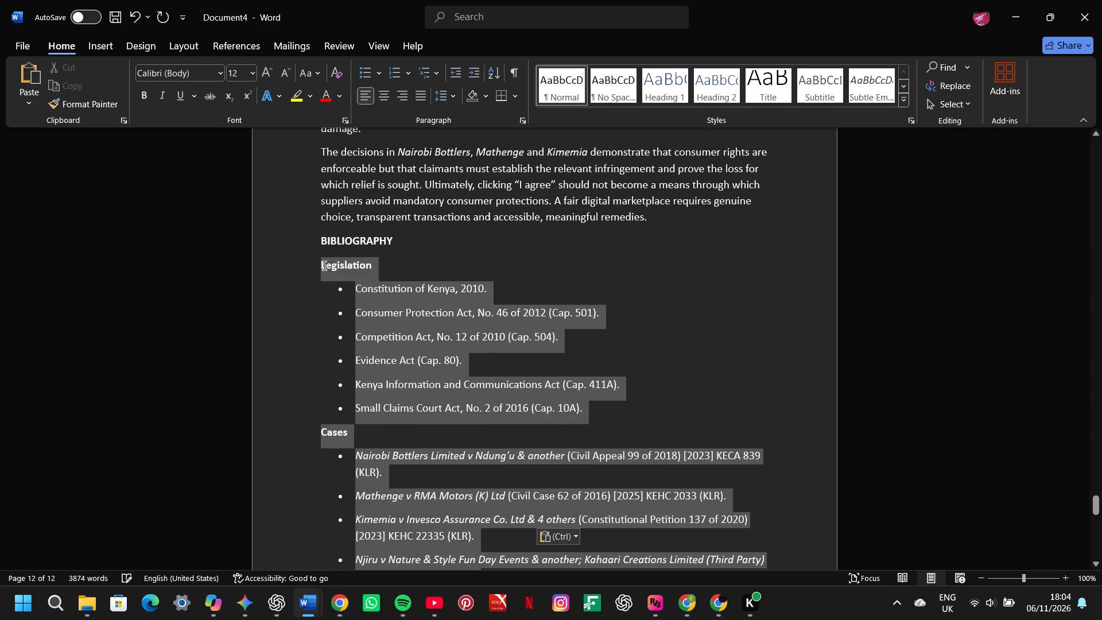
pyautogui.moveTo(324, 266); pyautogui.dragTo(317, 266)
pyautogui.press('Delete')
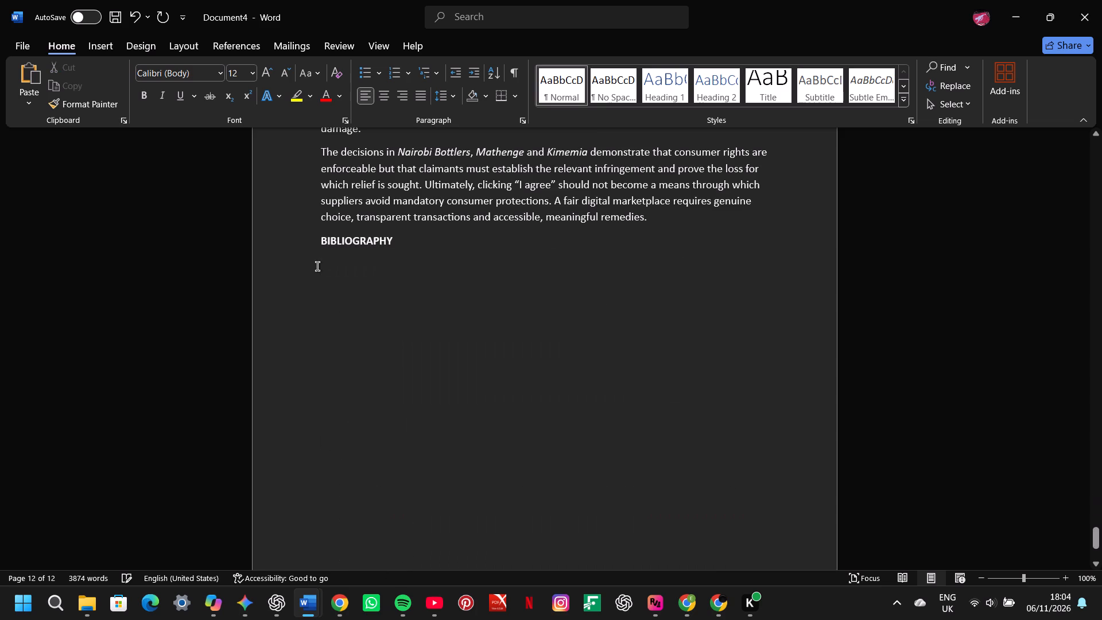
pyautogui.click(317, 266)
pyautogui.press('BackSpace')
pyautogui.press('BackSpace')
pyautogui.press('BackSpace')
pyautogui.press('BackSpace')
pyautogui.press('BackSpace')
pyautogui.press('BackSpace')
pyautogui.press('BackSpace')
pyautogui.press('BackSpace')
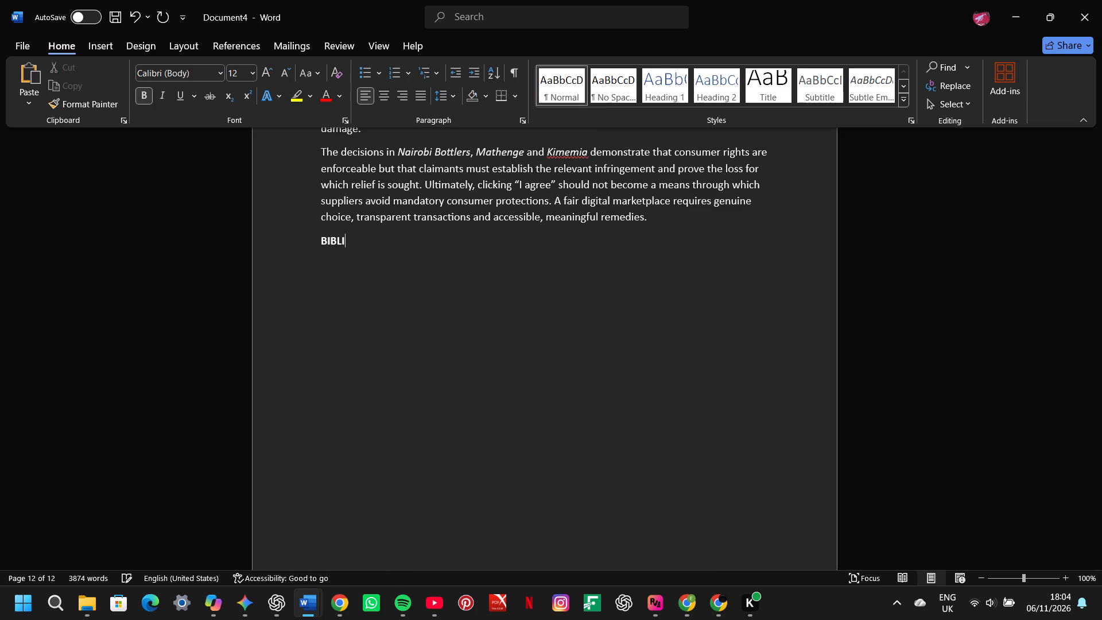
pyautogui.press('BackSpace')
pyautogui.press('BackSpace')
pyautogui.press('BackSpace')
pyautogui.press('BackSpace')
pyautogui.press('BackSpace')
pyautogui.press('BackSpace')
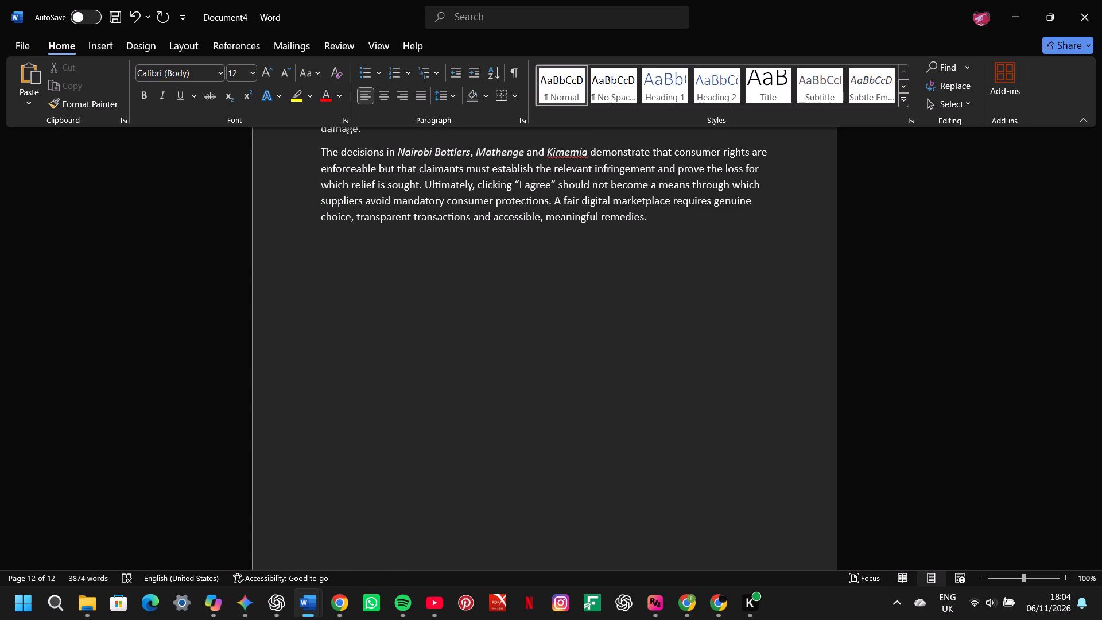
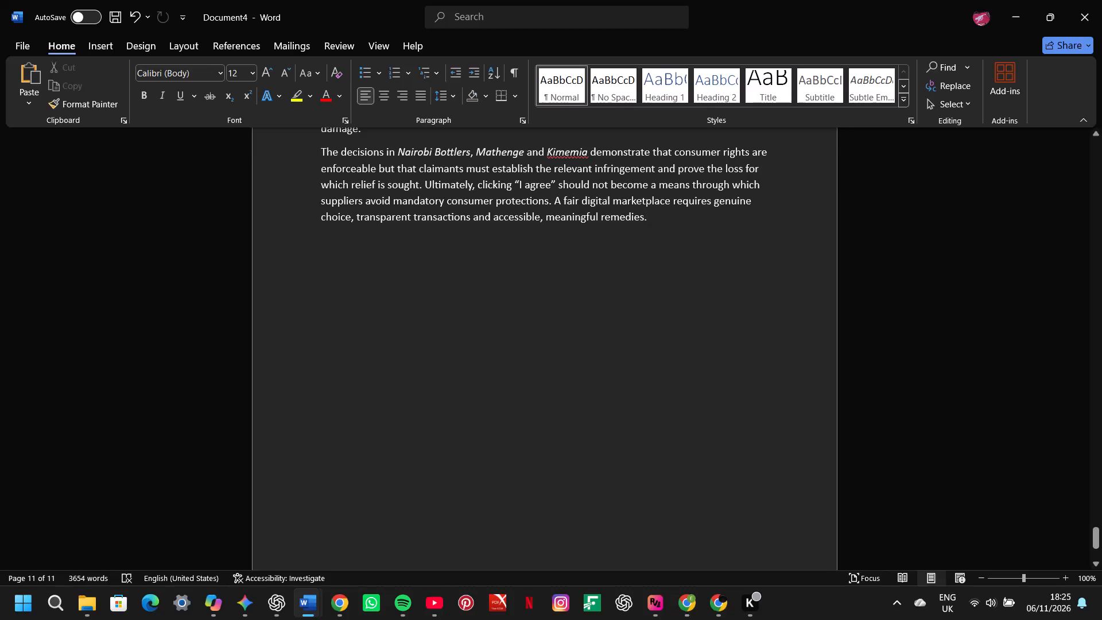
# Switch from the essay document to the YouTube app.
pyautogui.click(426, 604)
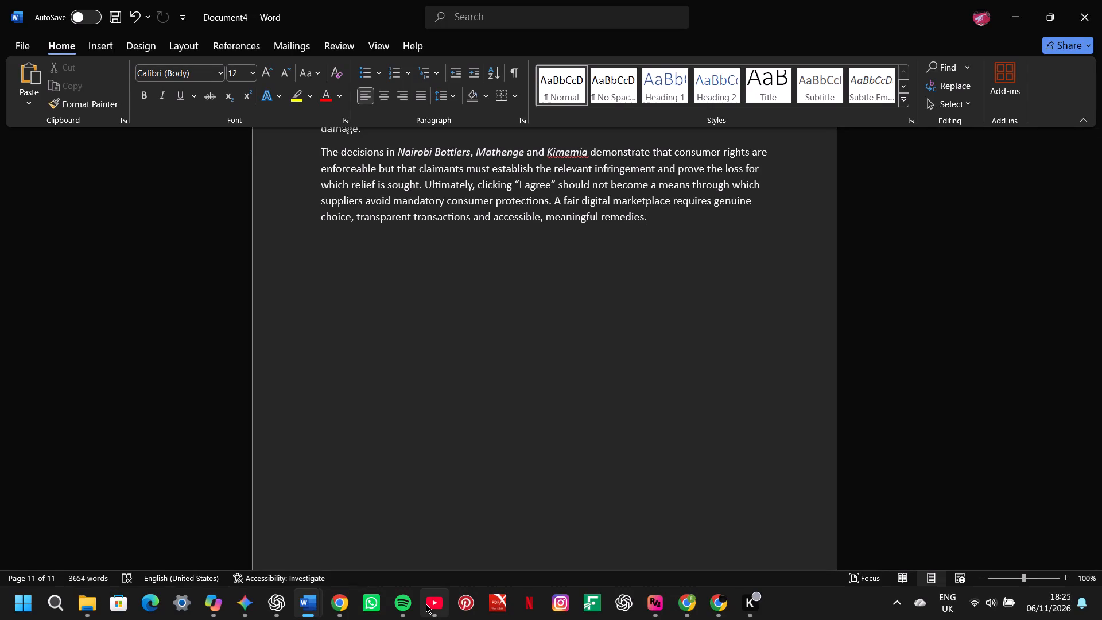
pyautogui.click(439, 606)
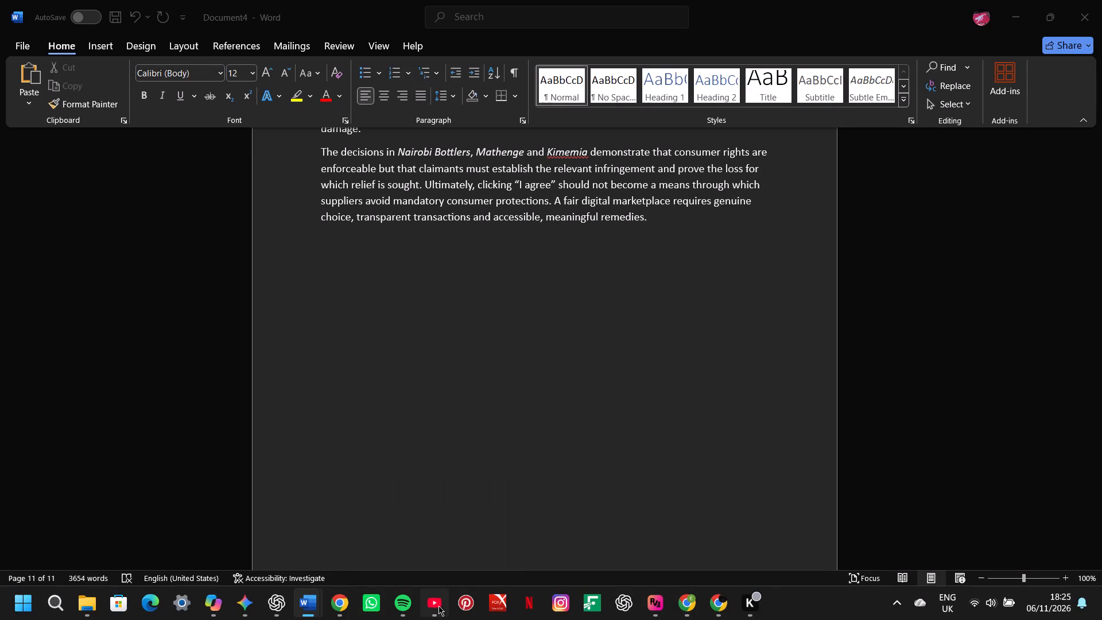
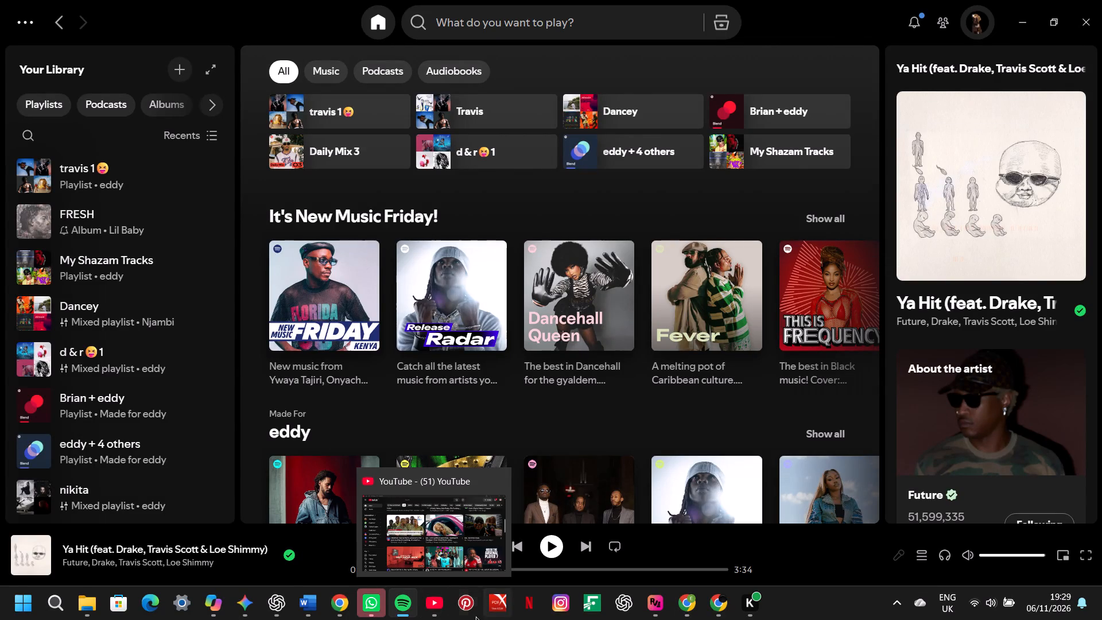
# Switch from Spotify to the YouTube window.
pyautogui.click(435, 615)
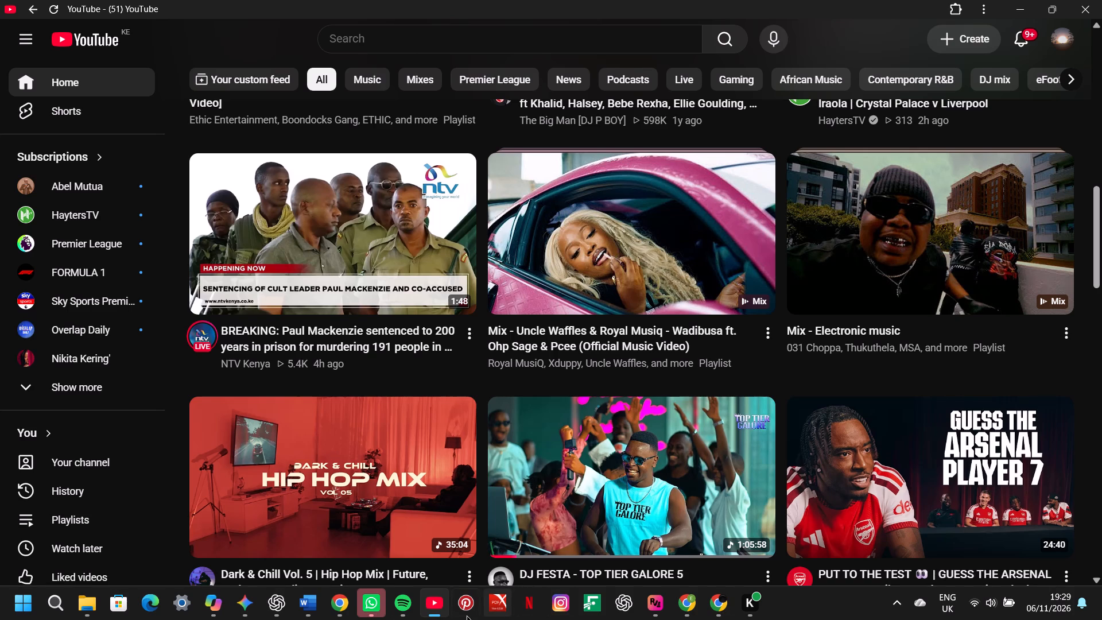
# Switch back to the consumer law essay in Document4 in Word and return to its title on the first page.
pyautogui.click(319, 607)
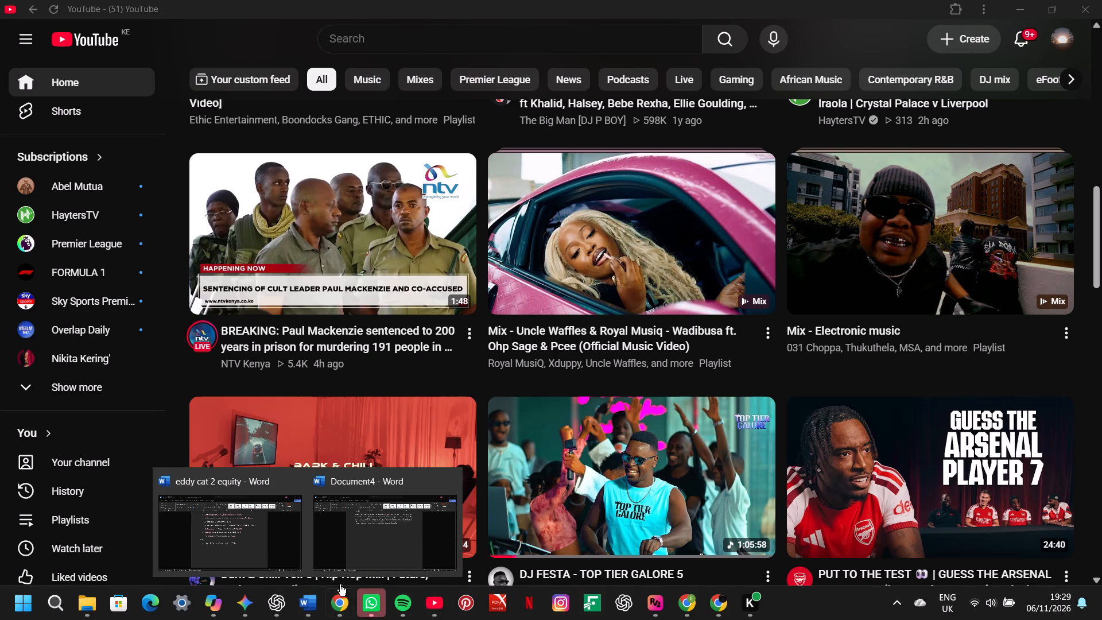
pyautogui.click(374, 561)
pyautogui.click(429, 458)
pyautogui.scroll(20, 429, 458)
pyautogui.scroll(17, 429, 458)
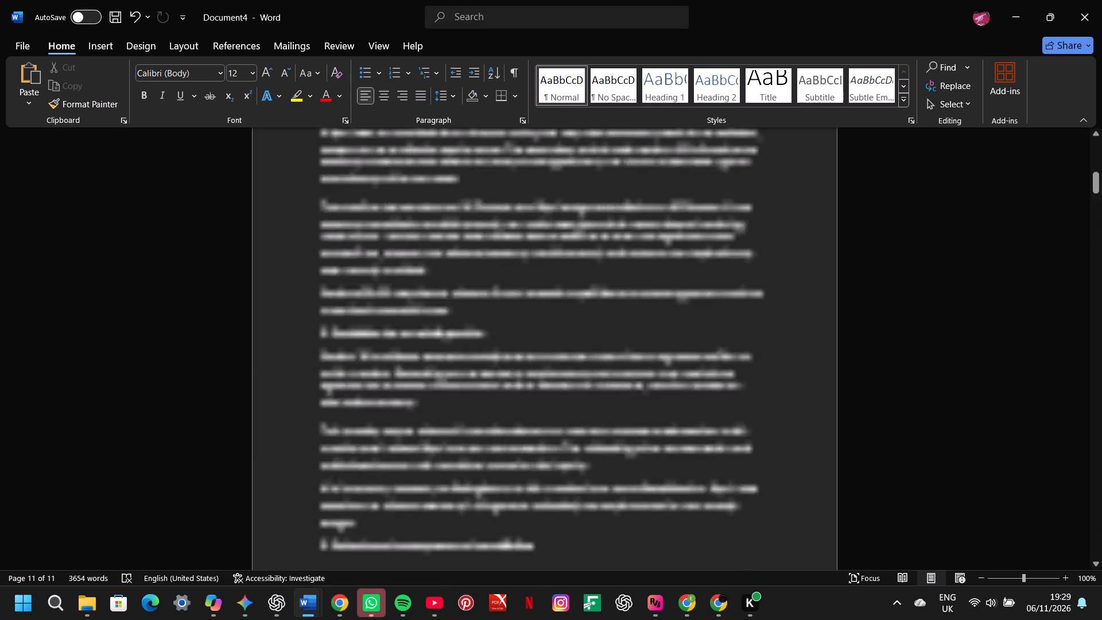
pyautogui.scroll(16, 429, 458)
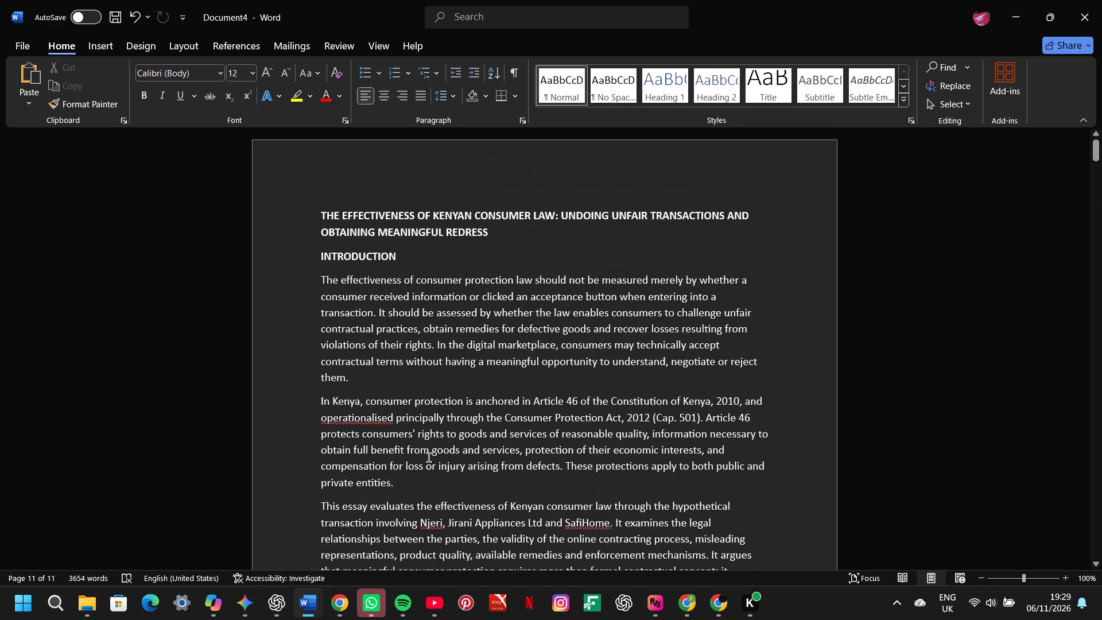
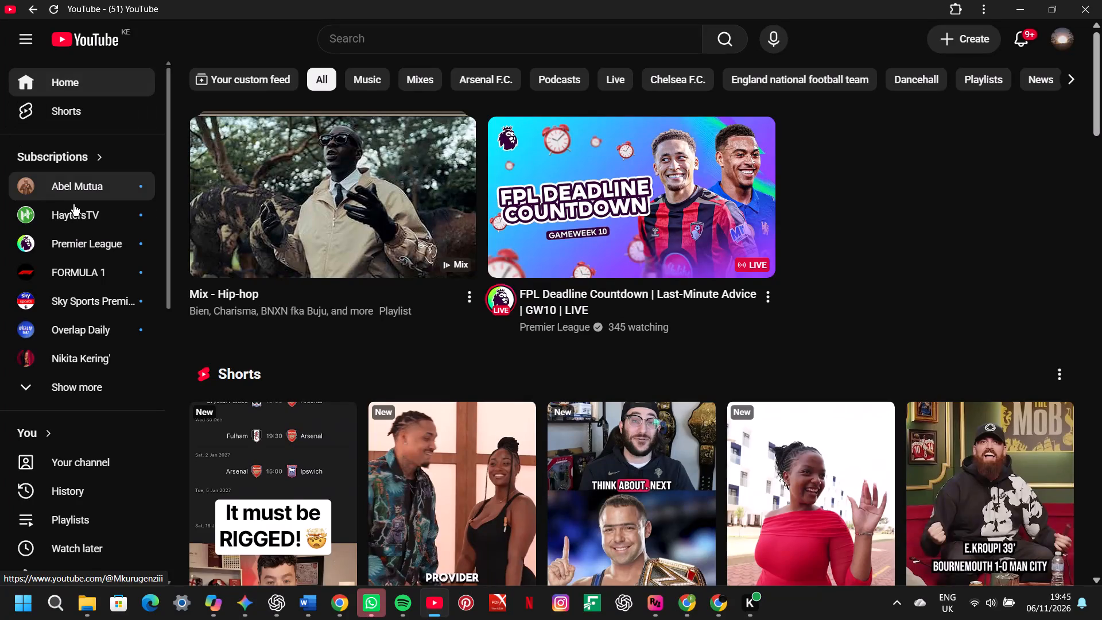
# Switch from the YouTube window to Spotify.
pyautogui.click(400, 618)
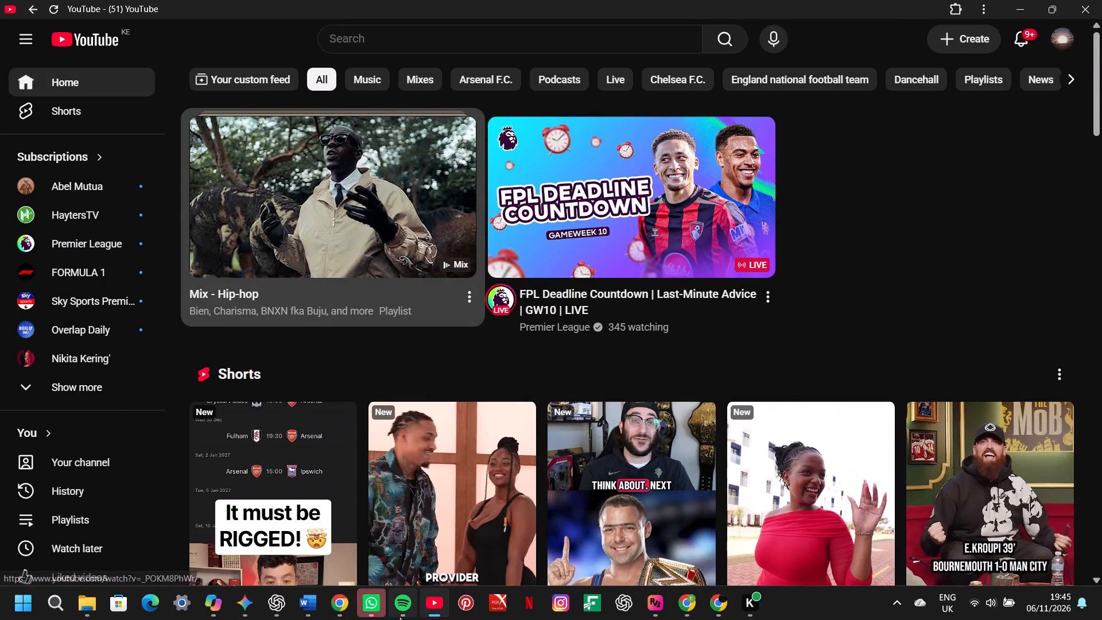
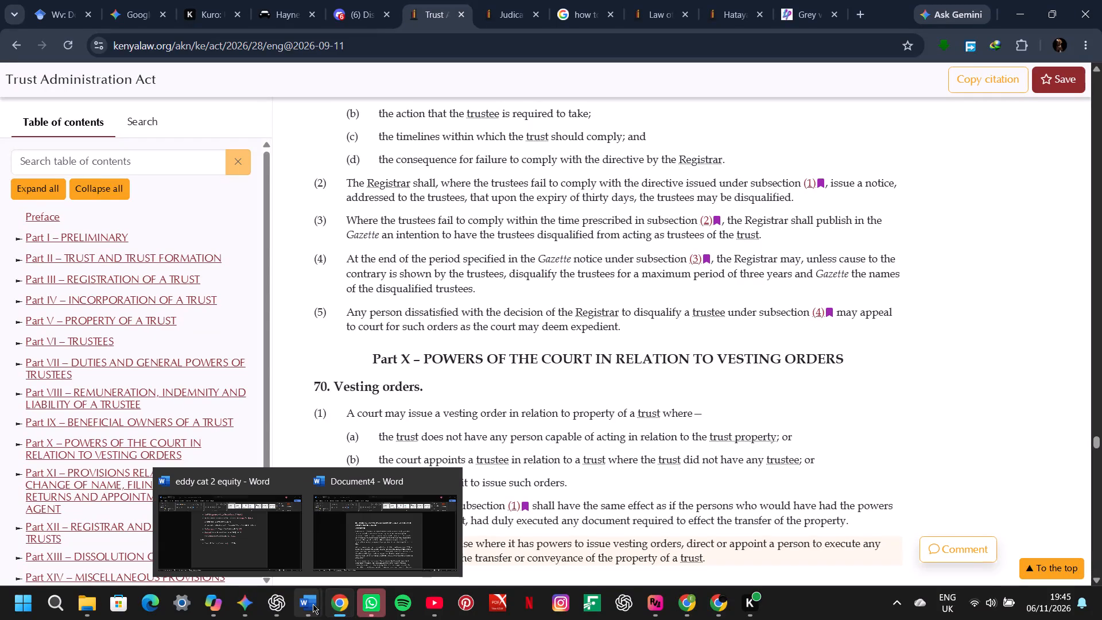
# Switch to YouTube, reload the home feed and browse through its recommended videos.
pyautogui.click(430, 606)
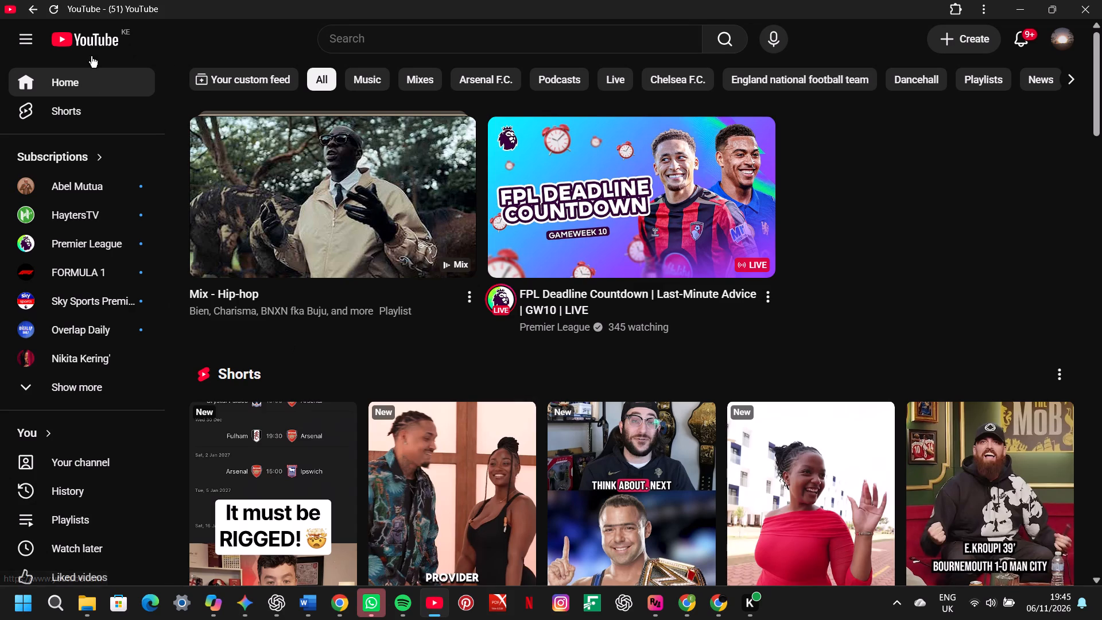
pyautogui.click(97, 83)
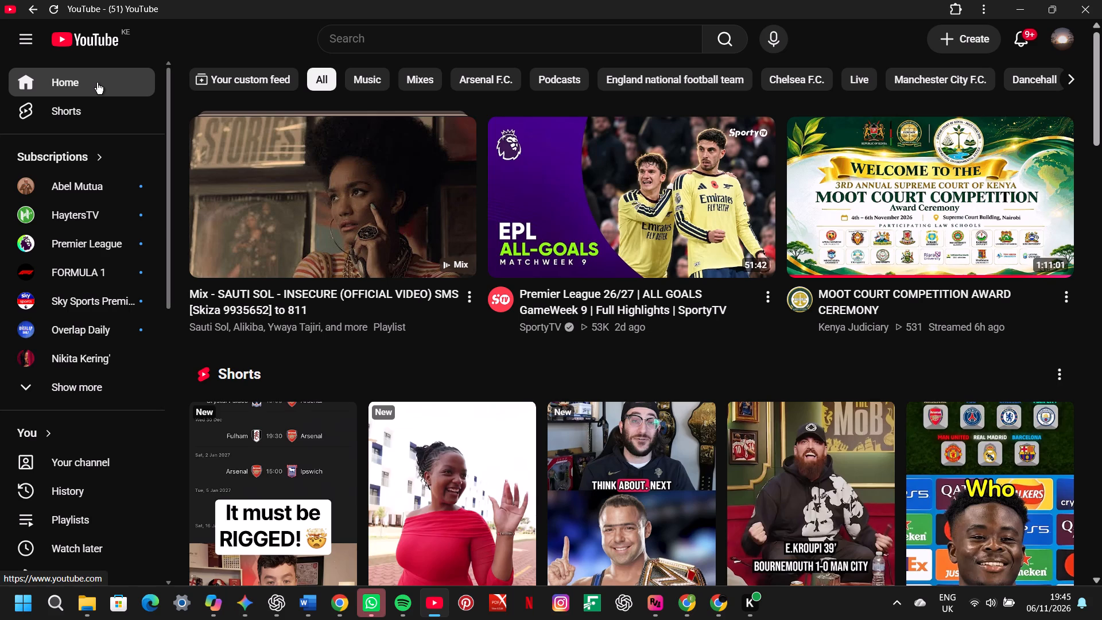
pyautogui.scroll(-3, 643, 287)
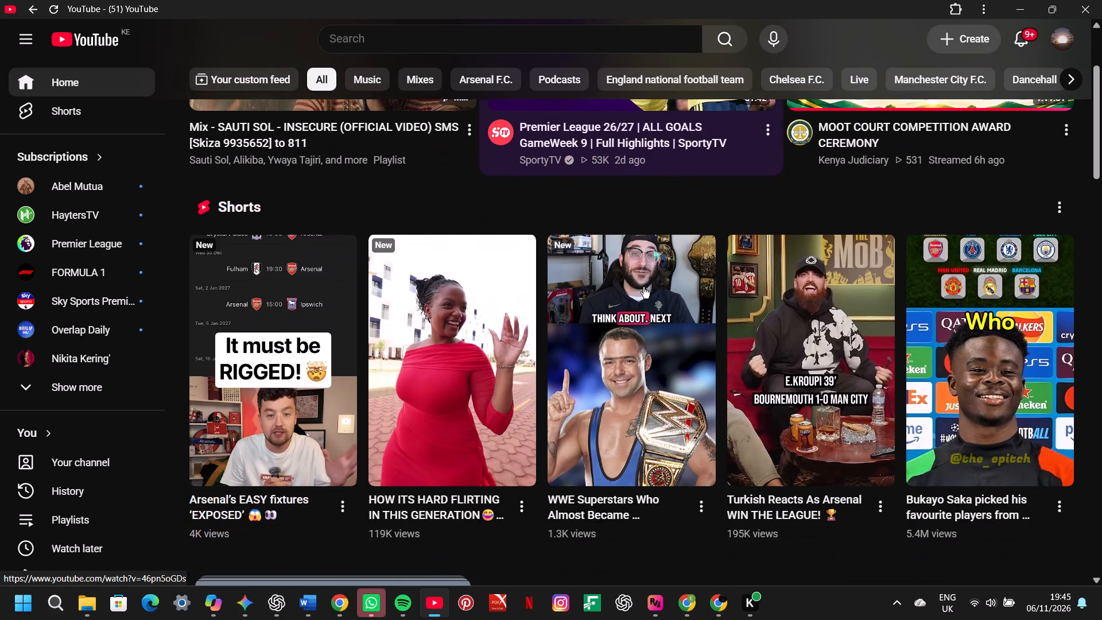
pyautogui.scroll(-5, 642, 278)
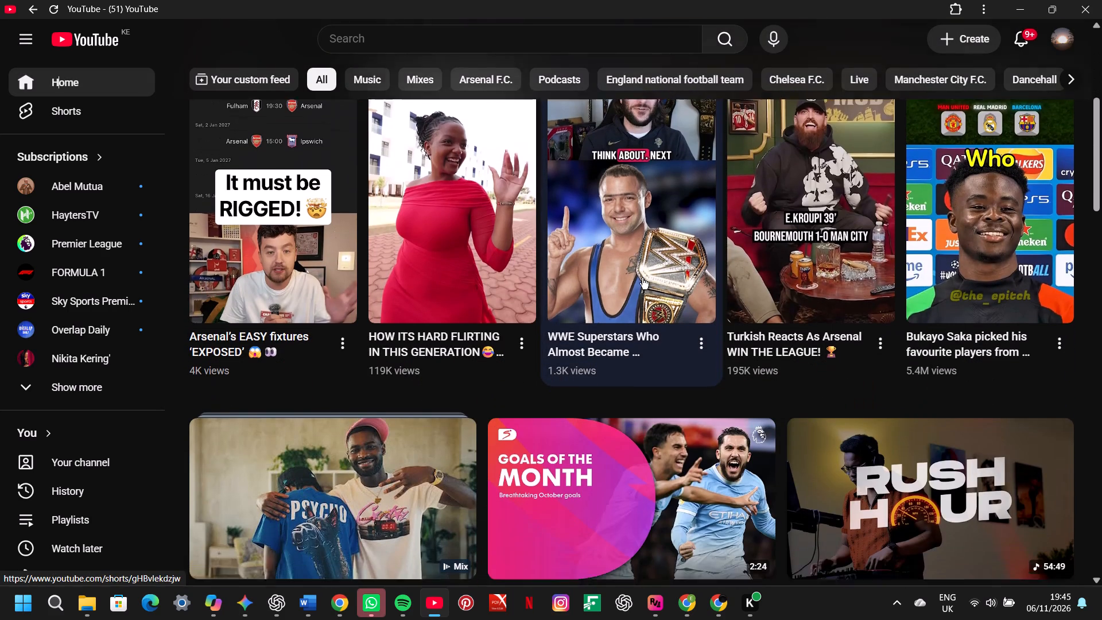
pyautogui.scroll(-3, 642, 278)
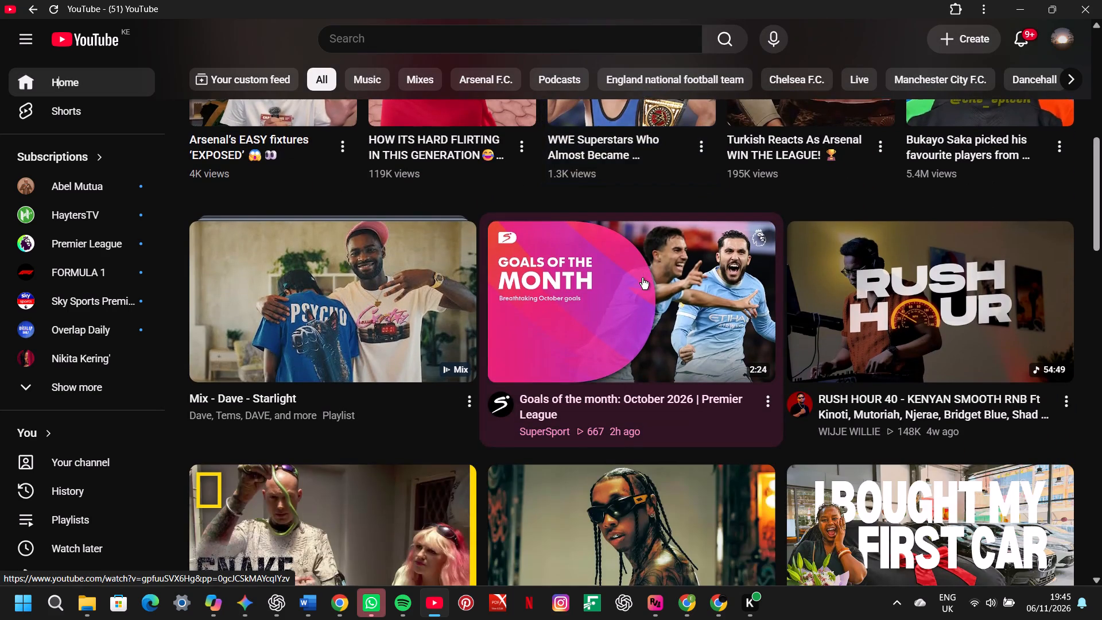
pyautogui.scroll(-5, 642, 278)
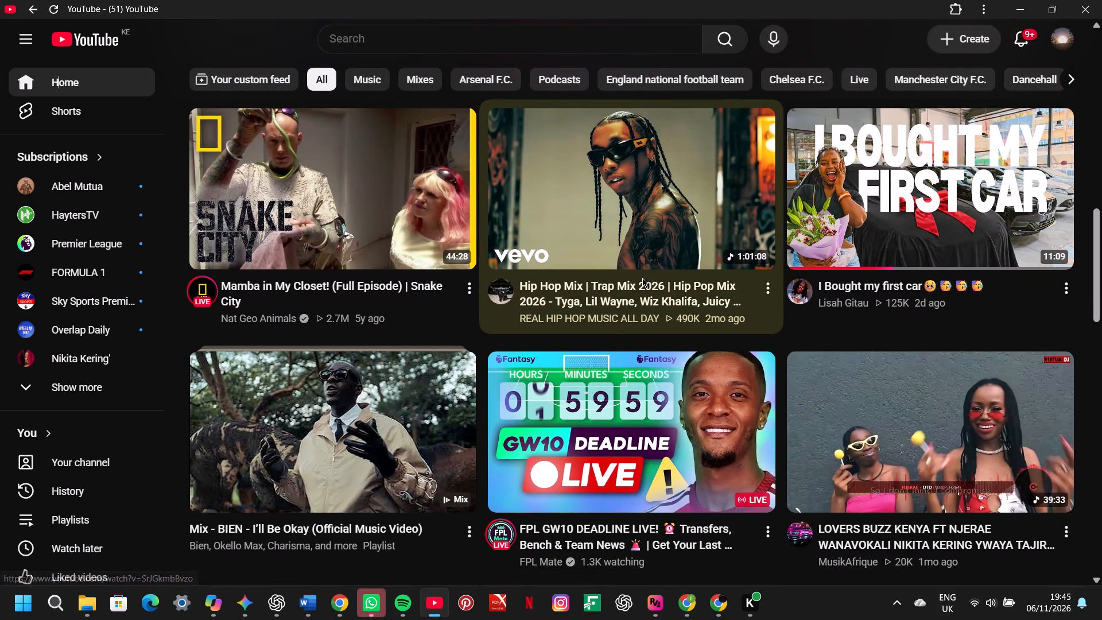
pyautogui.scroll(-3, 642, 278)
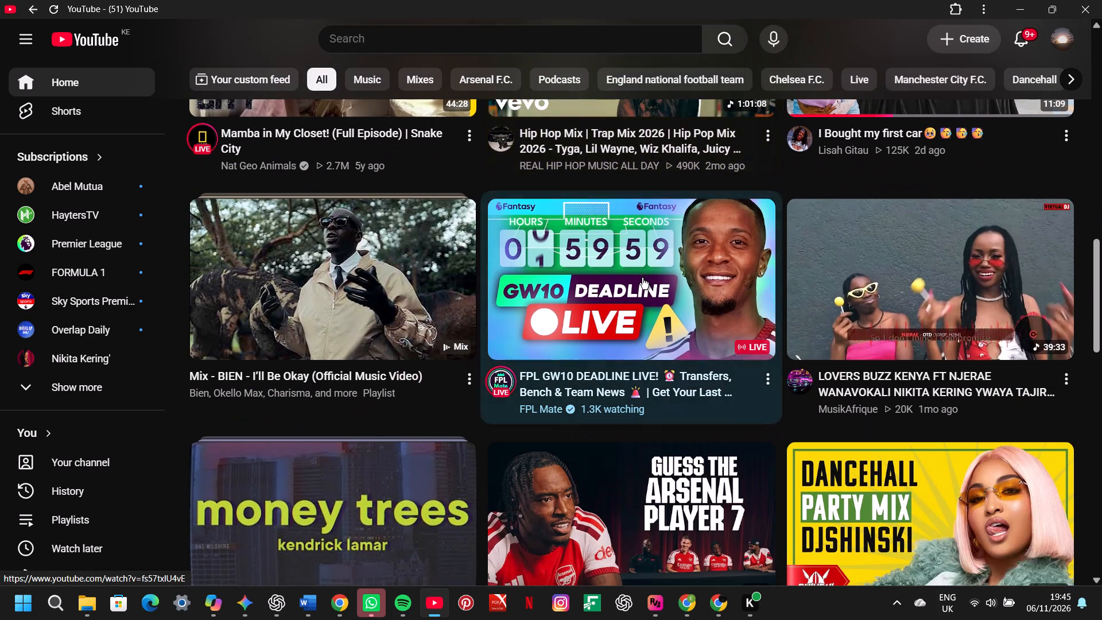
pyautogui.scroll(-3, 642, 278)
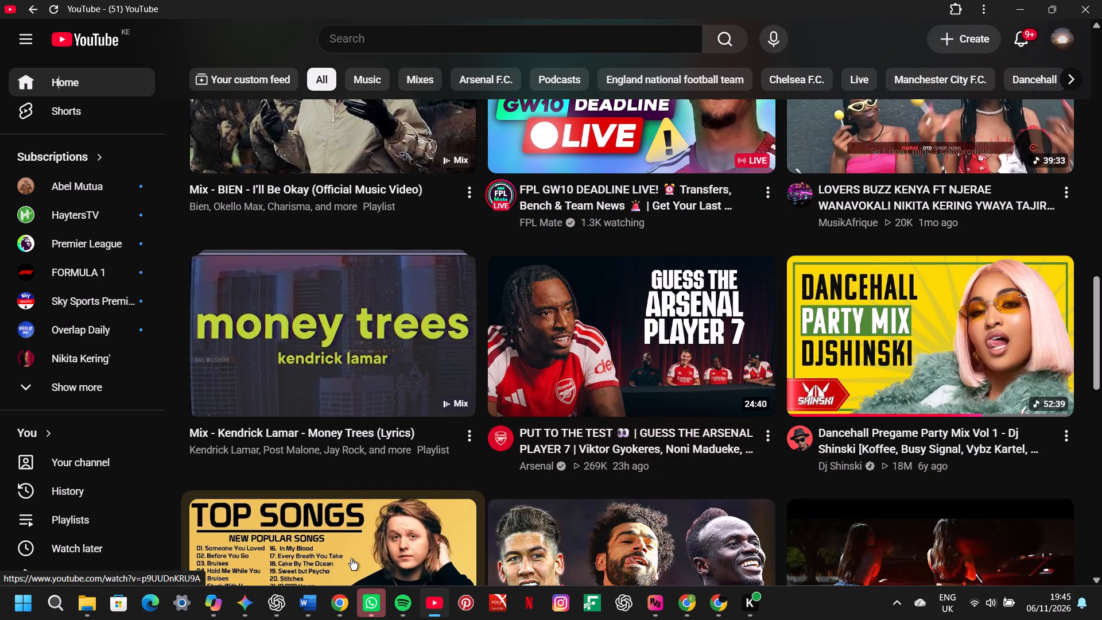
# In Chrome, close the tabs for the Trust Administration Act, Judicature Act, OSCOLA statute-referencing search, Law of Succession Act and Hatayan v Al-Heidy judgment.
pyautogui.click(344, 595)
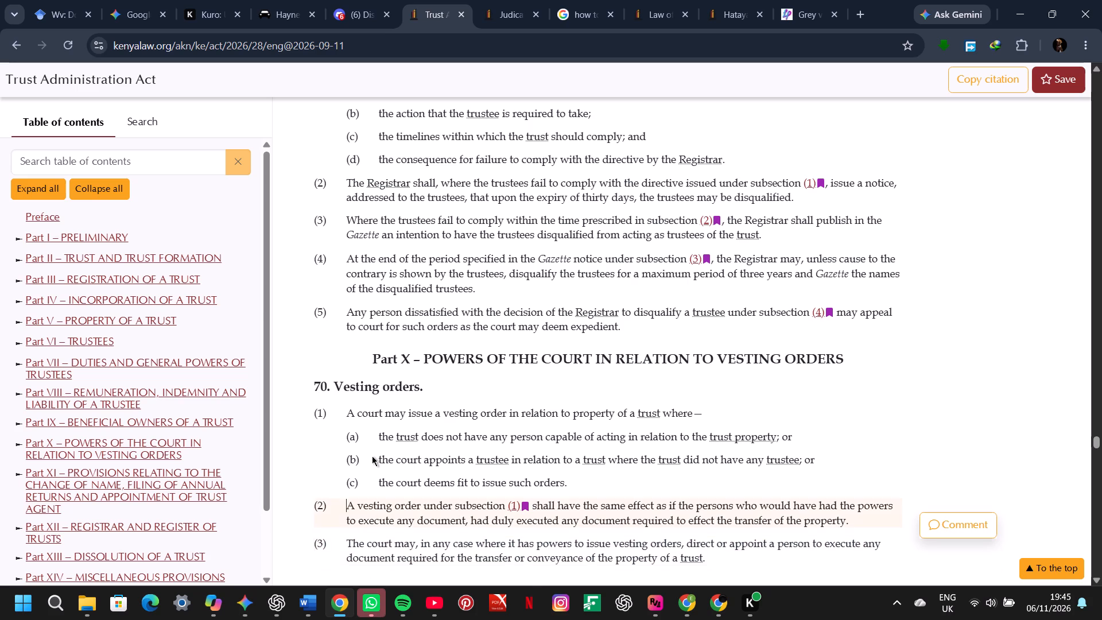
pyautogui.scroll(-2, 372, 456)
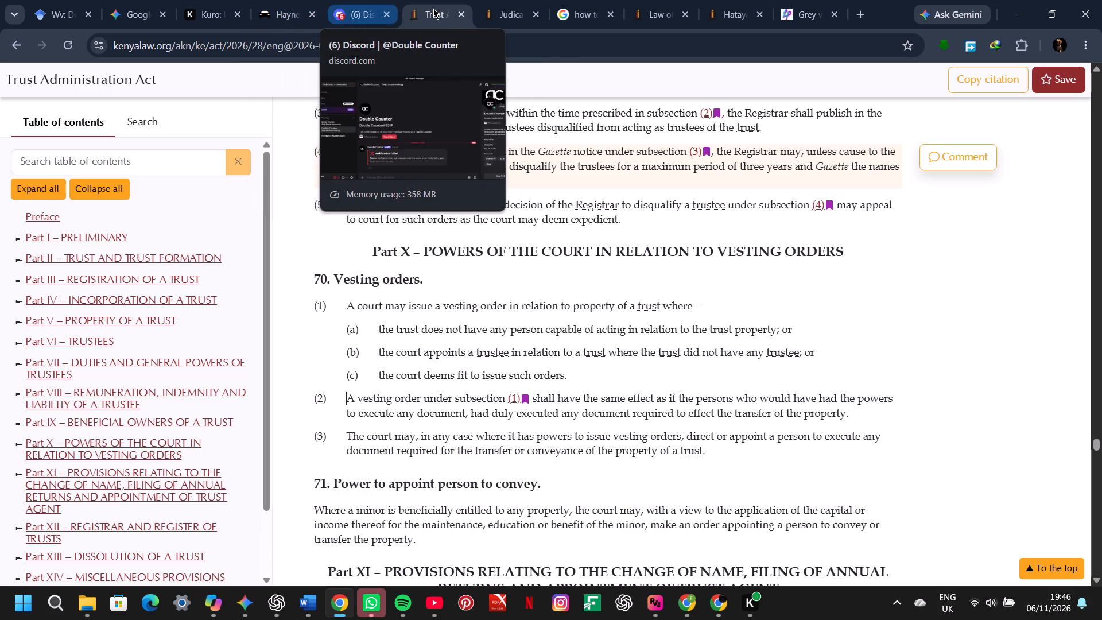
pyautogui.click(461, 13)
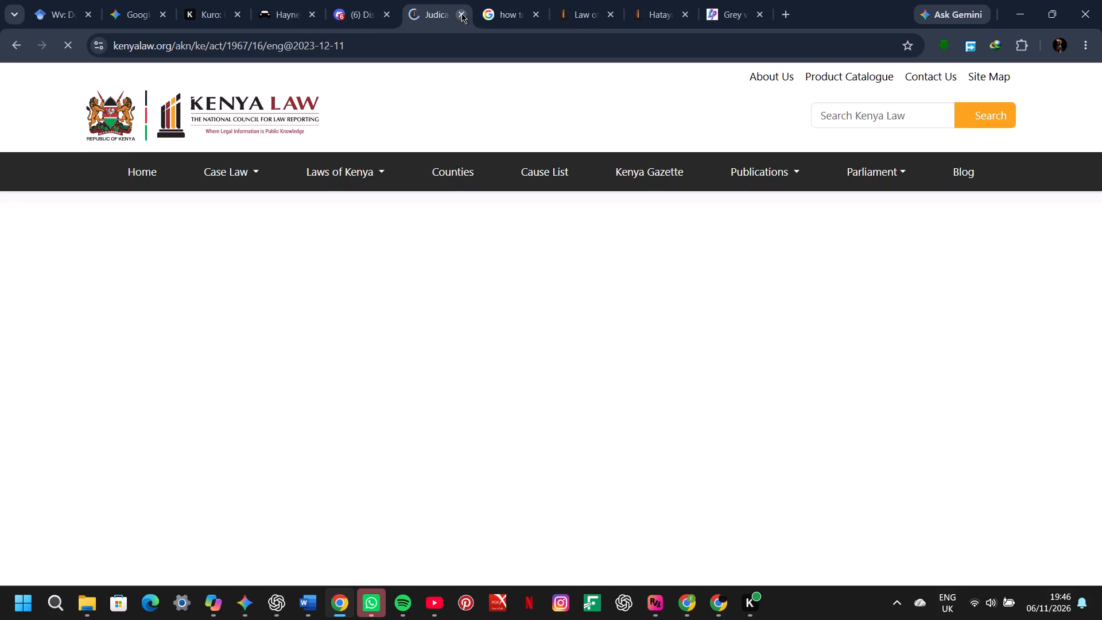
pyautogui.click(461, 13)
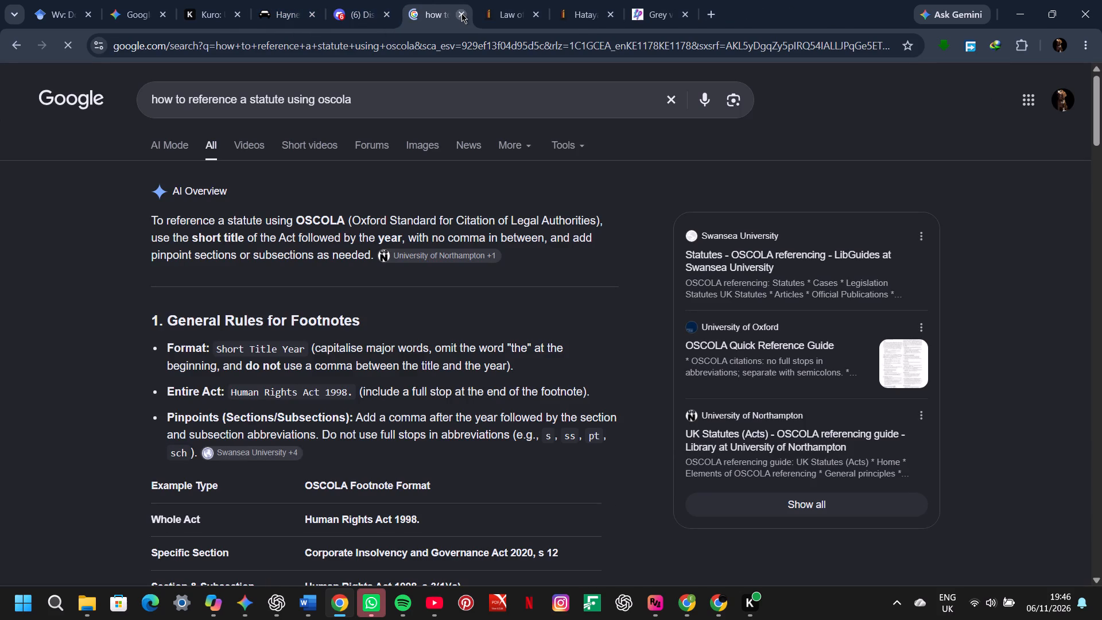
pyautogui.click(461, 13)
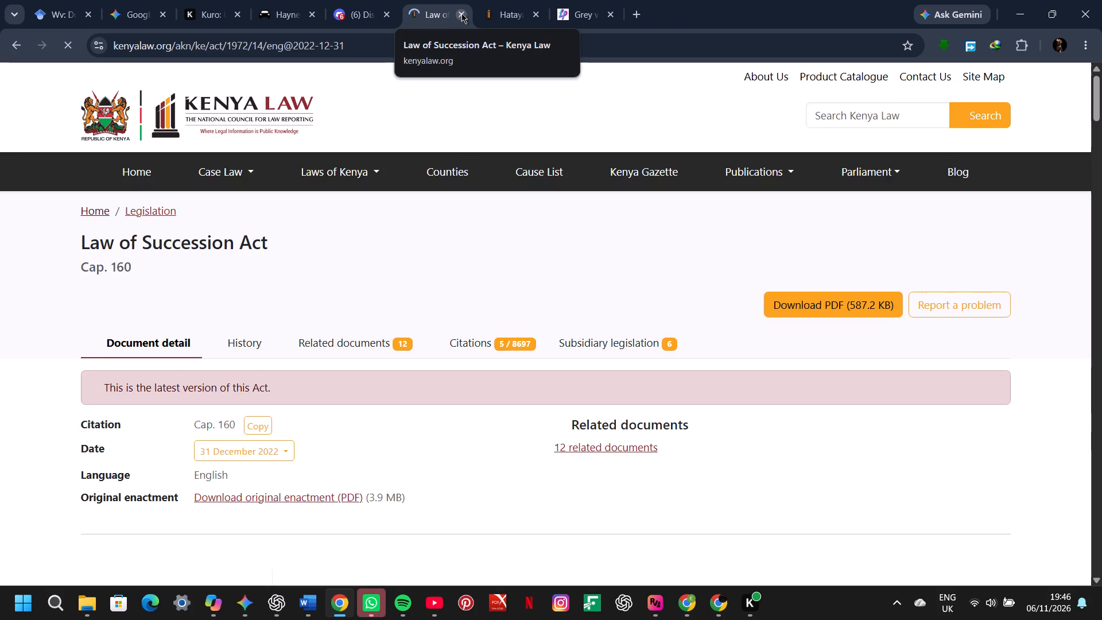
pyautogui.click(461, 13)
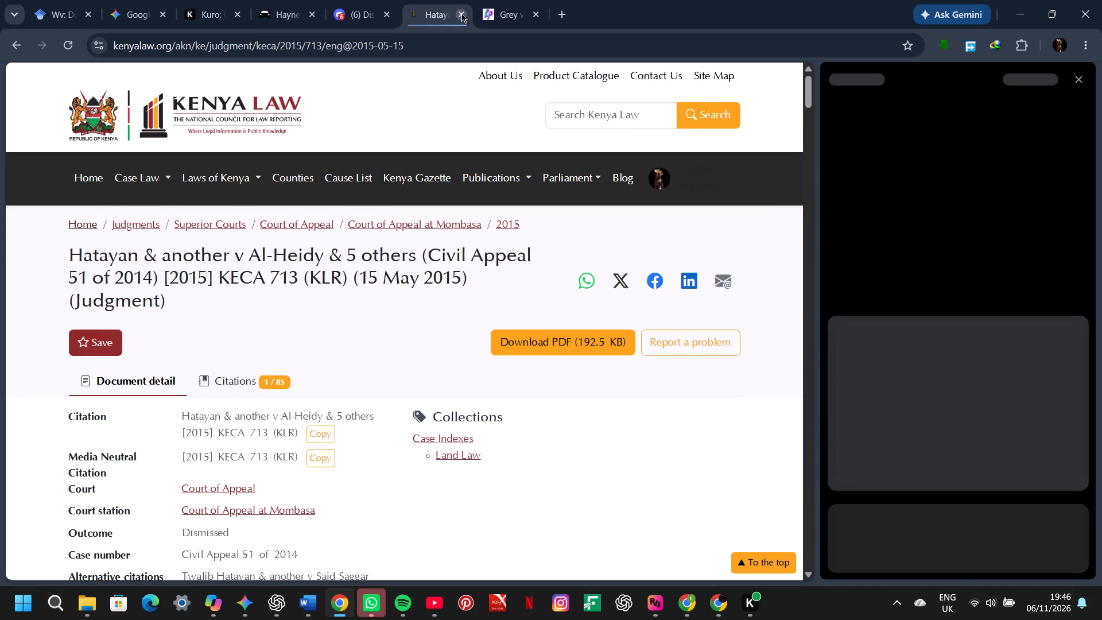
pyautogui.click(461, 13)
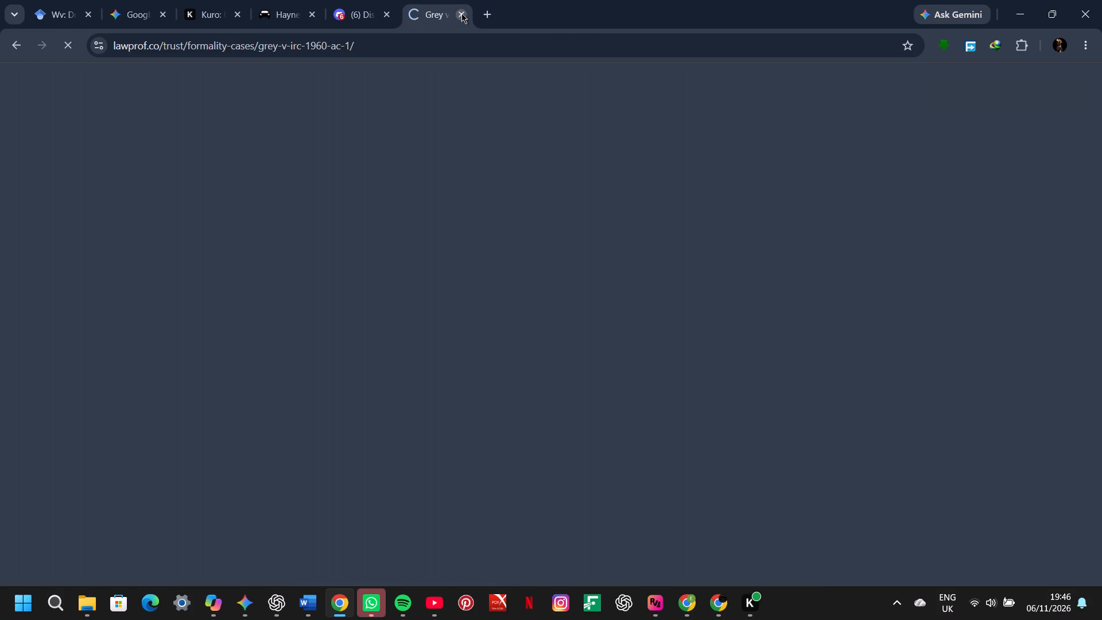
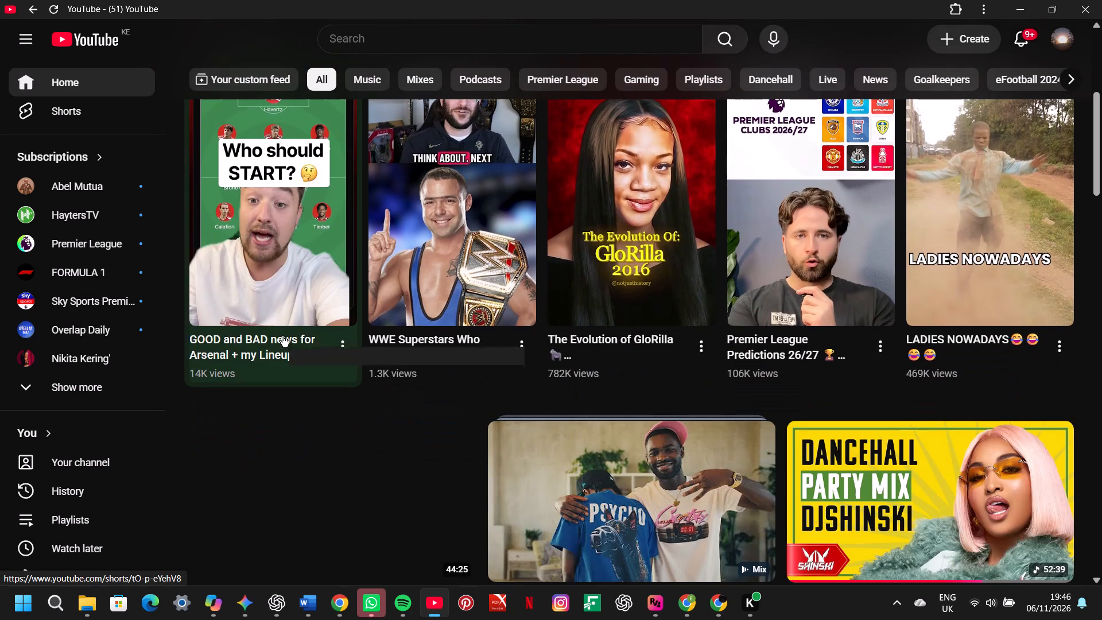
# Browse further down the YouTube home feed, looking through the recommended videos and mixes.
pyautogui.scroll(-3, 282, 336)
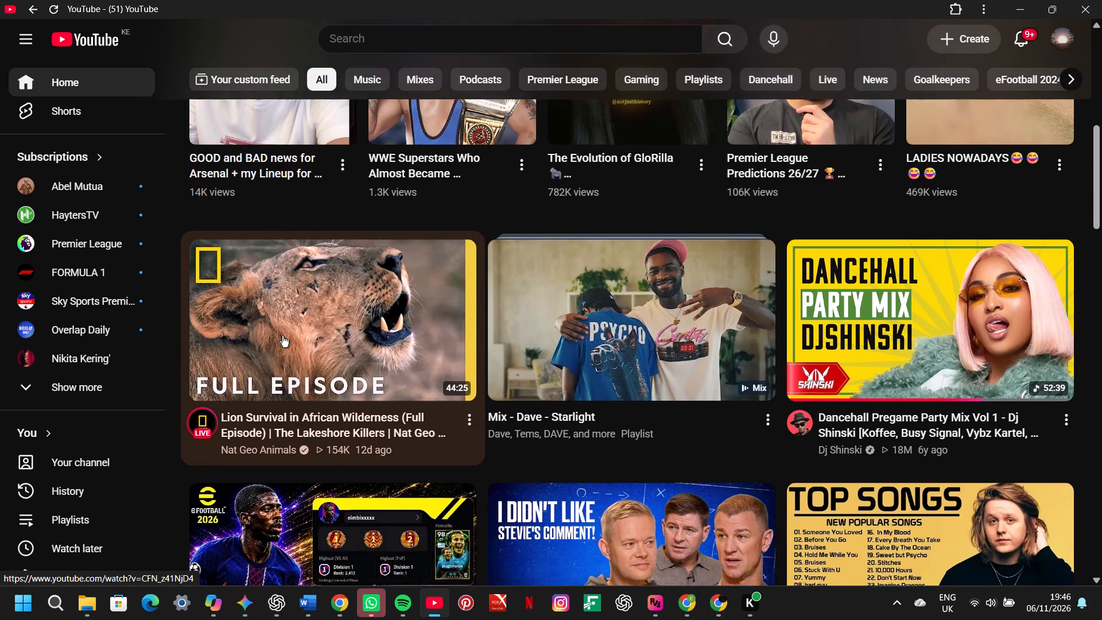
pyautogui.scroll(-2, 282, 336)
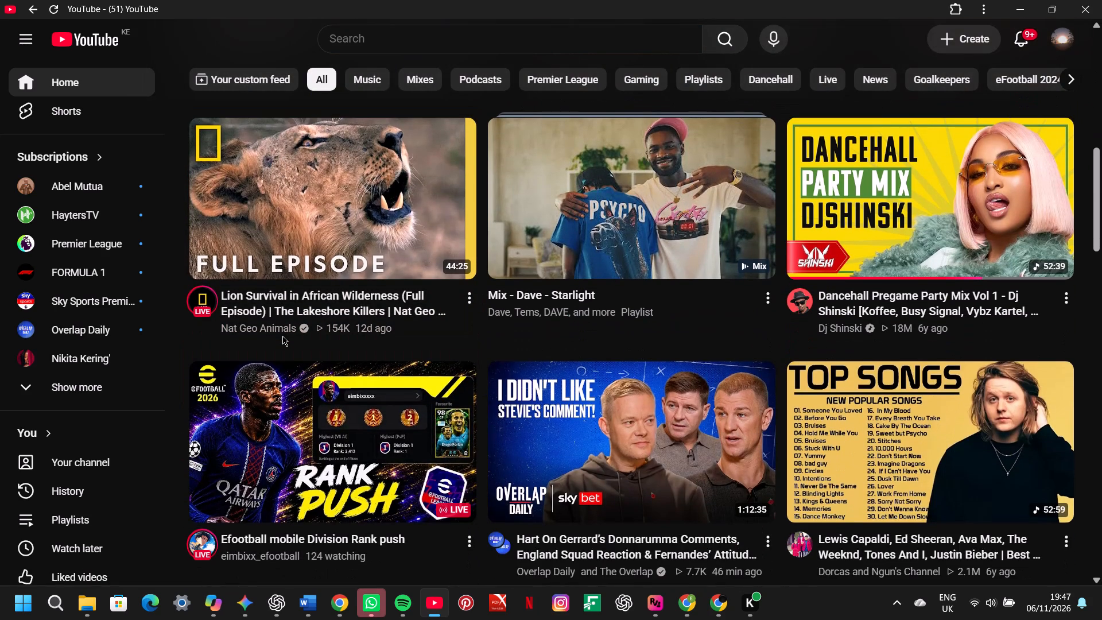
pyautogui.scroll(-4, 282, 336)
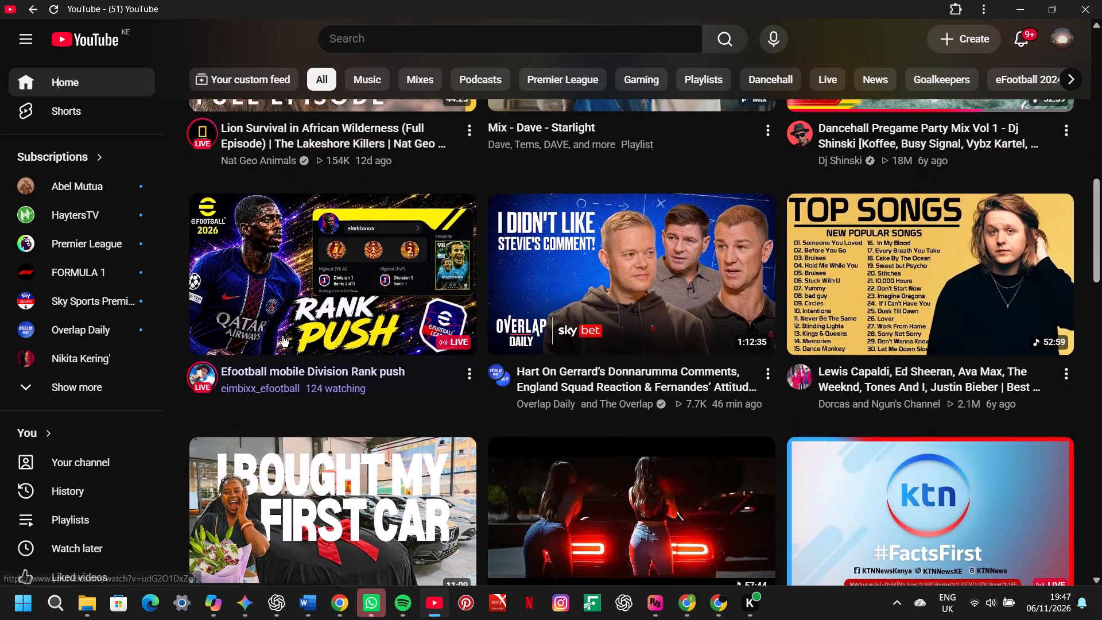
pyautogui.scroll(-2, 282, 336)
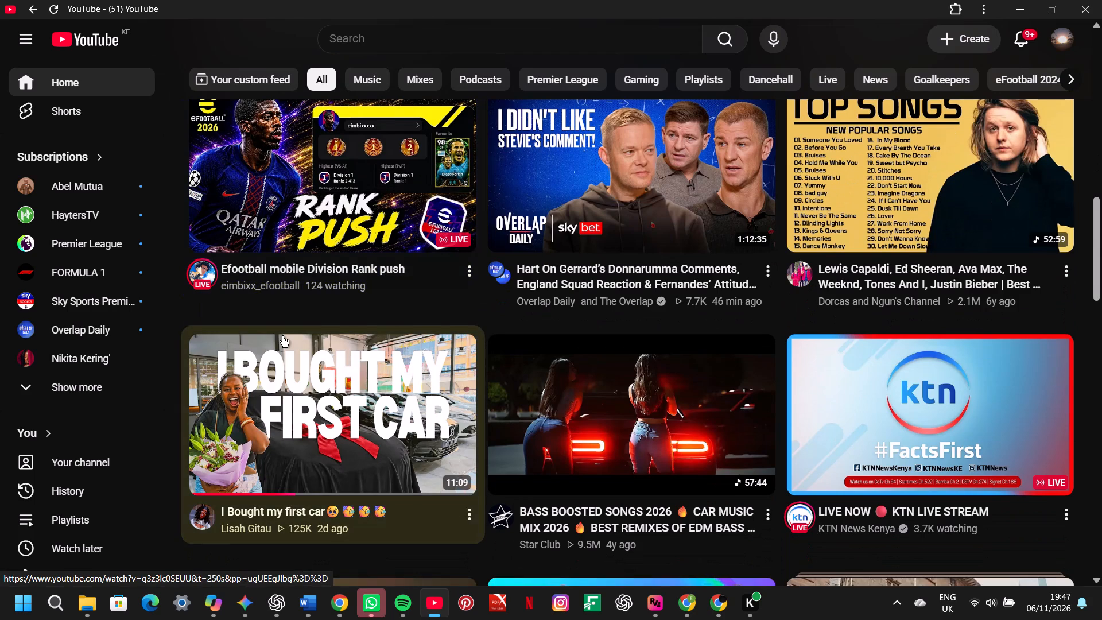
pyautogui.scroll(-3, 282, 336)
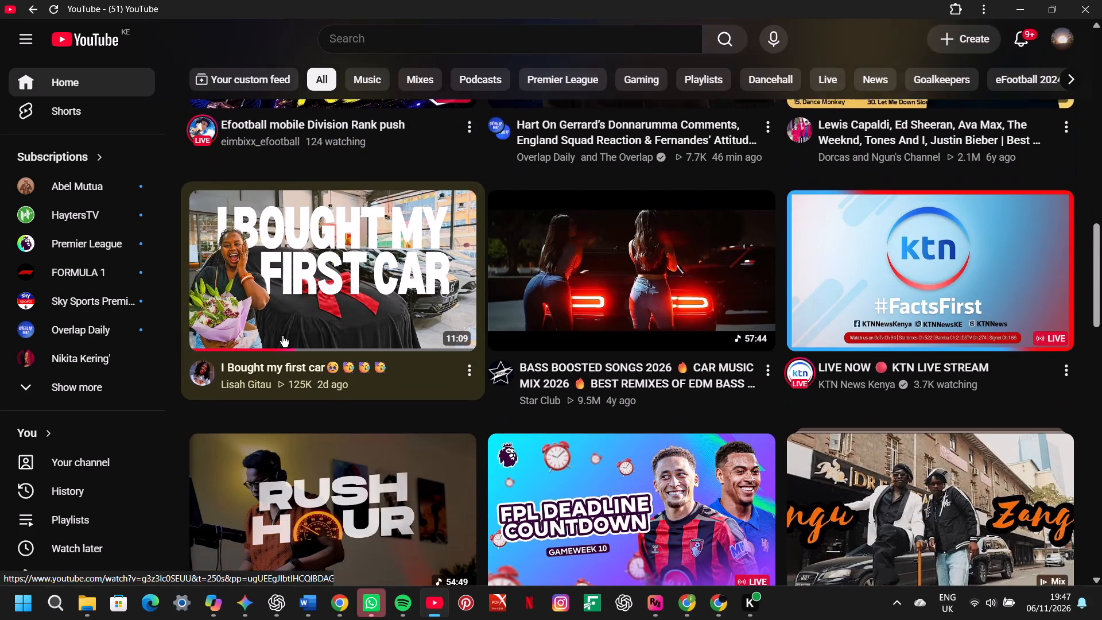
pyautogui.scroll(-2, 282, 336)
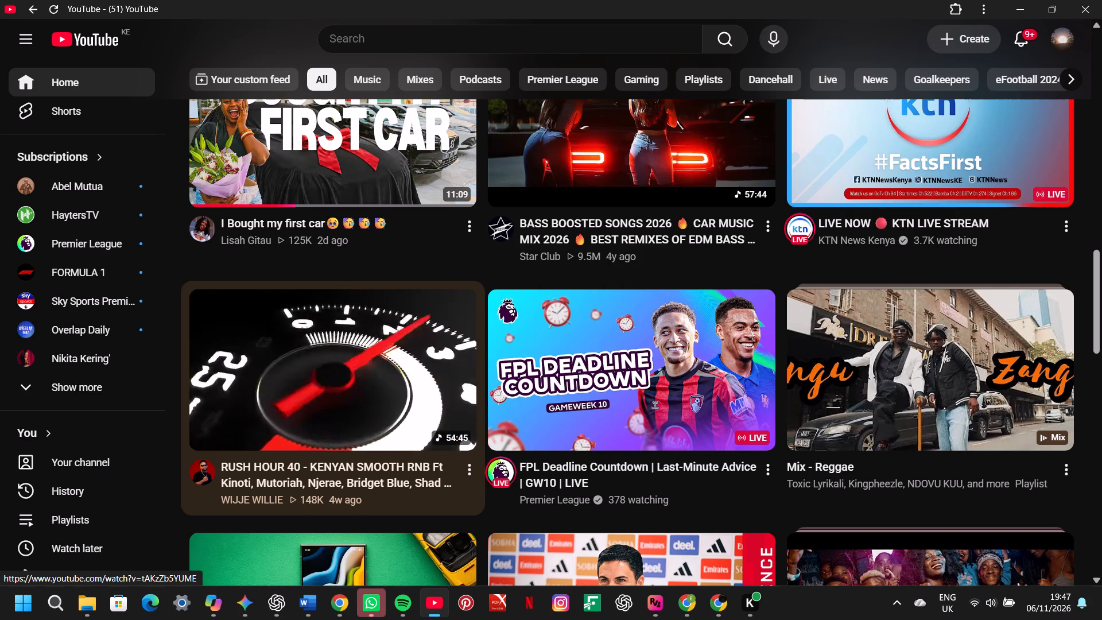
pyautogui.scroll(-2, 282, 336)
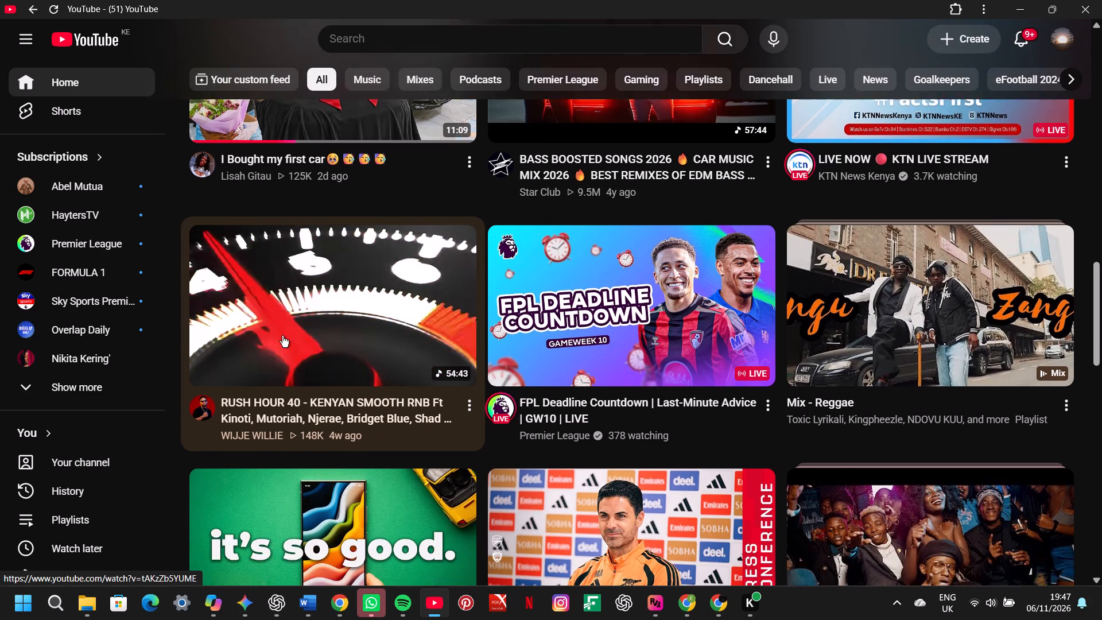
pyautogui.scroll(-1, 282, 336)
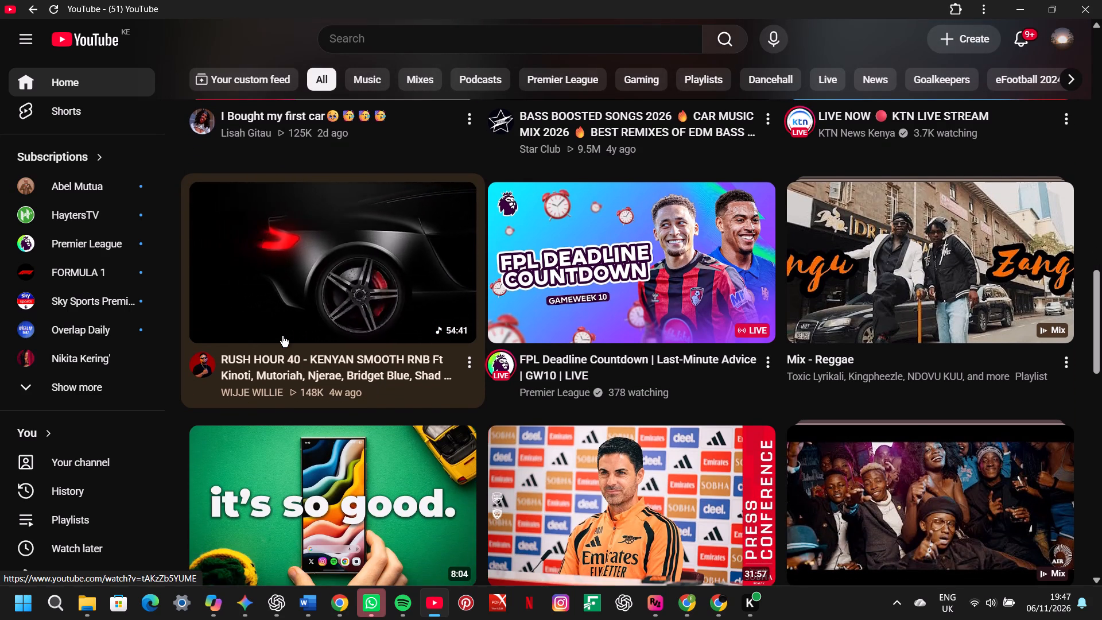
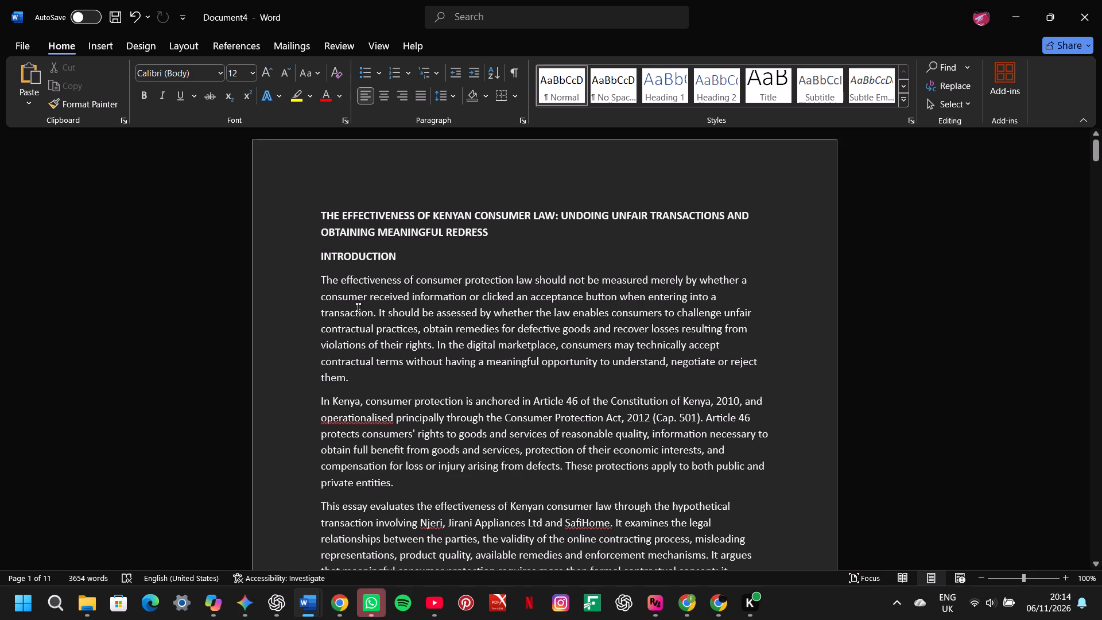
# Join the introduction's first two sentences by replacing the full stop after "transaction" with "but" and lowercasing "It".
pyautogui.click(375, 314)
pyautogui.press('BackSpace')
pyautogui.press('space')
pyautogui.write('but')
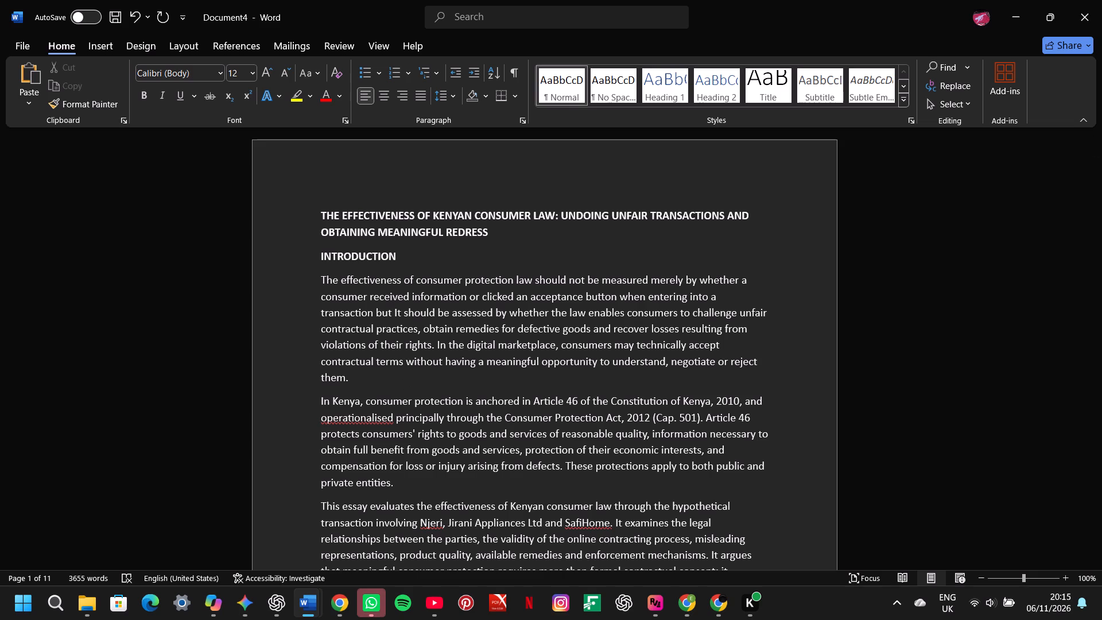
pyautogui.press('Delete')
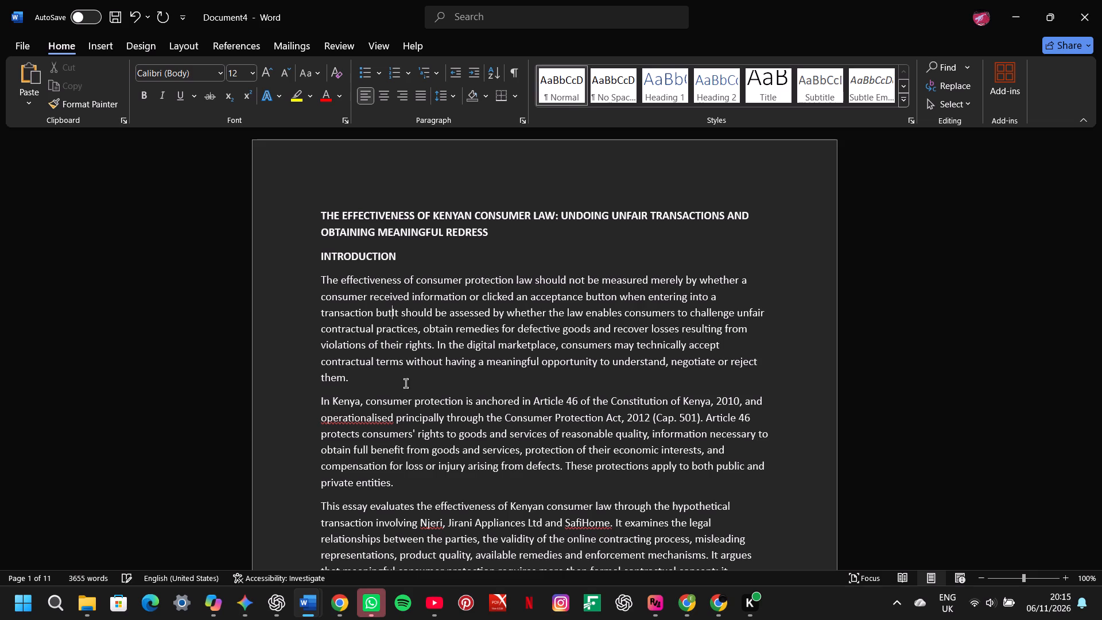
pyautogui.press('Delete')
pyautogui.press('space')
pyautogui.write('i')
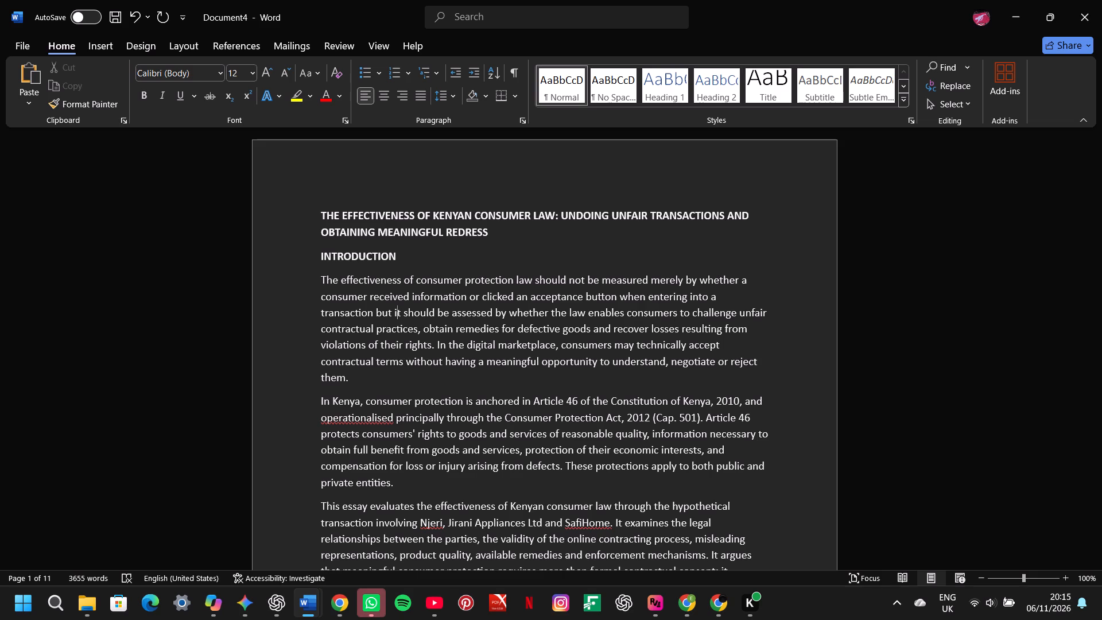
# Merge the paragraph starting "In Kenya, consumer protection" into the end of the introduction's first paragraph, separated by a space.
pyautogui.click(320, 411)
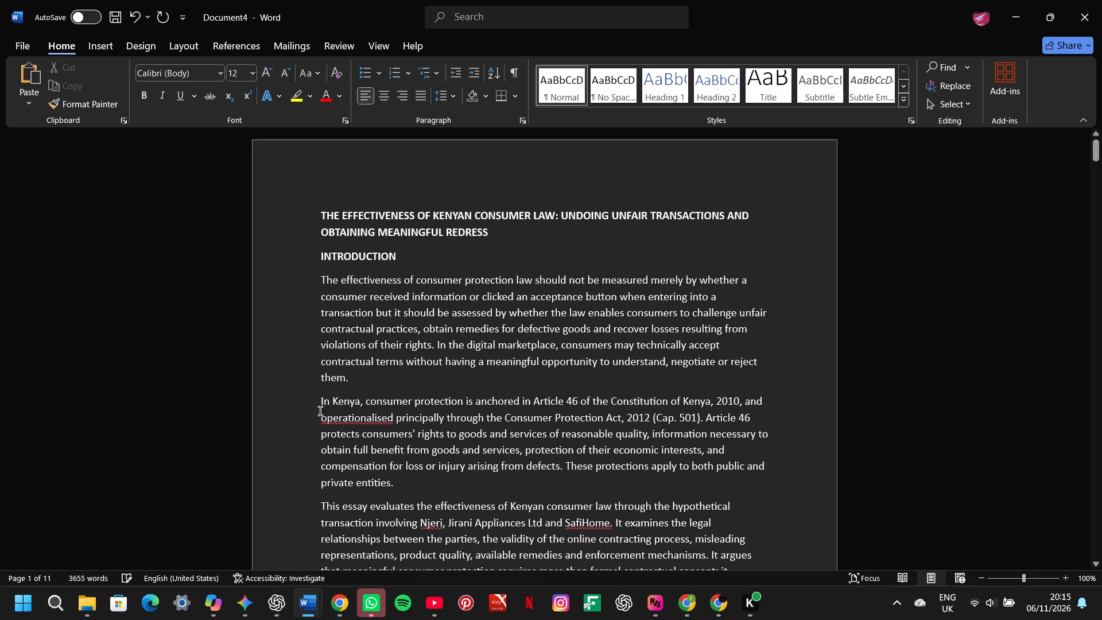
pyautogui.click(318, 405)
pyautogui.press('BackSpace')
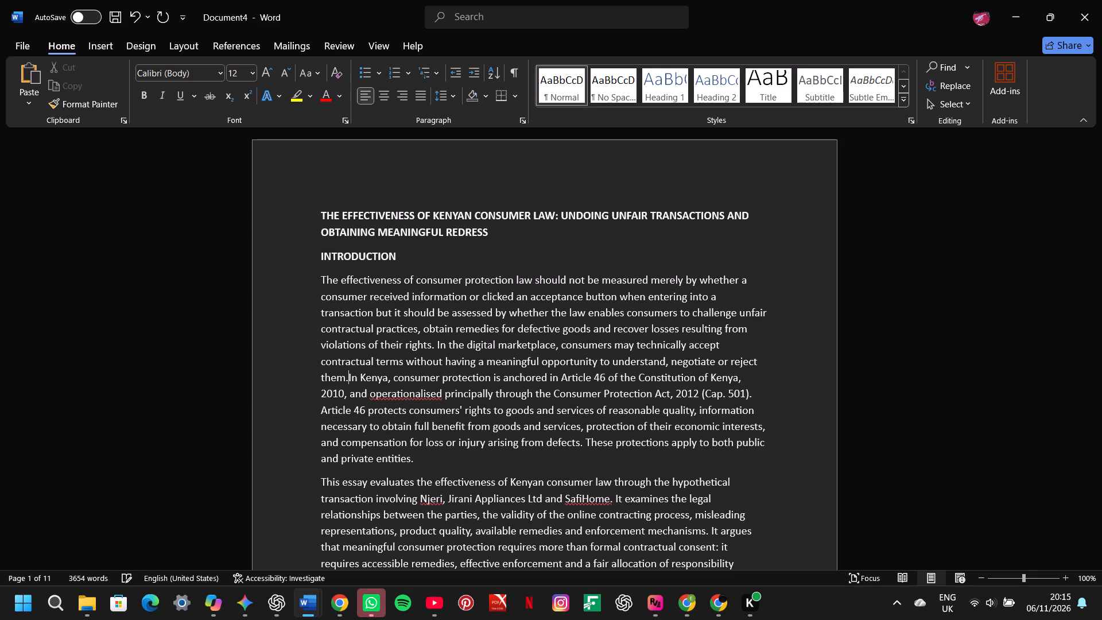
pyautogui.press('space')
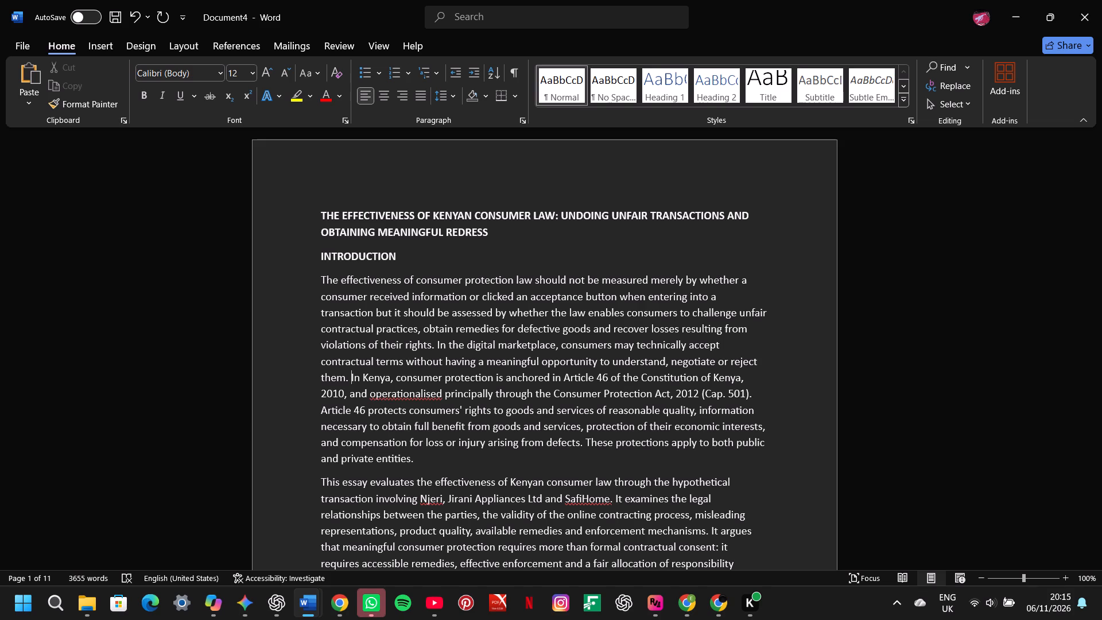
# Copy the phrase "Constitution of Kenya, 2010" from the introduction's merged paragraph.
pyautogui.moveTo(640, 377); pyautogui.dragTo(641, 377)
pyautogui.moveTo(641, 377); pyautogui.dragTo(343, 395)
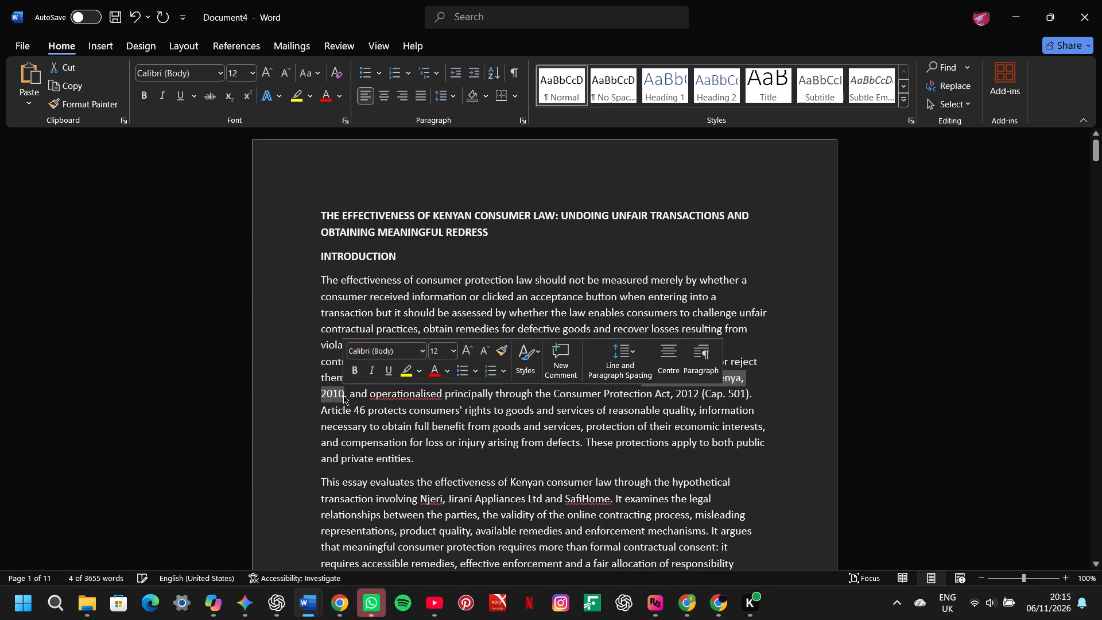
pyautogui.hotkey('ctrl', 'c')
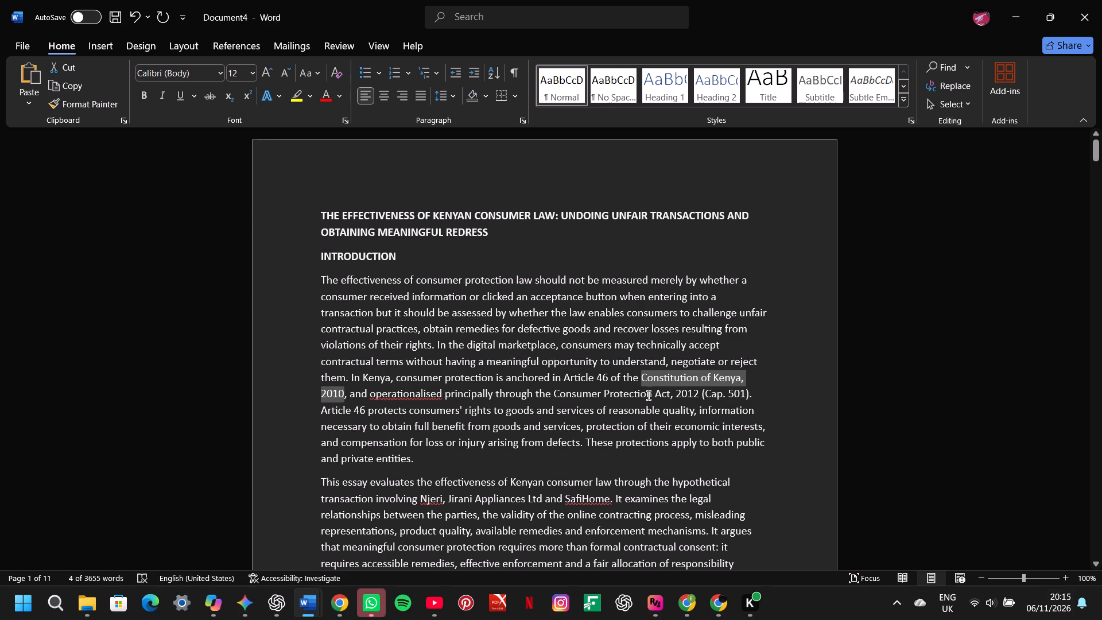
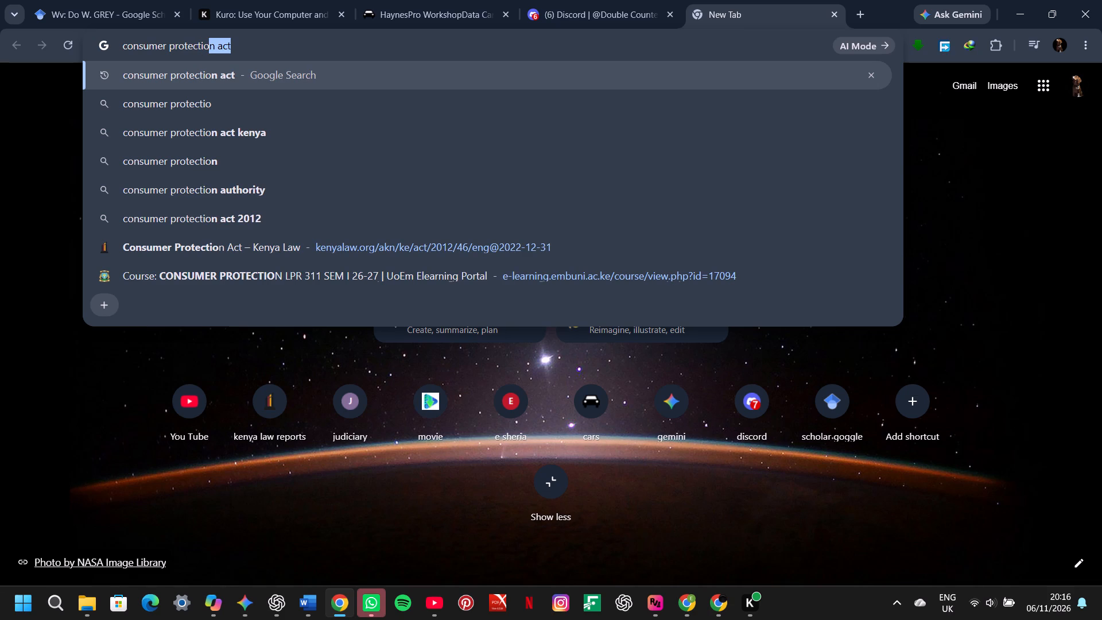
# Search the web for "consumer protection act" and open the Kenya Law page for the Act.
pyautogui.press('space')
pyautogui.write('act')
pyautogui.press('Return')
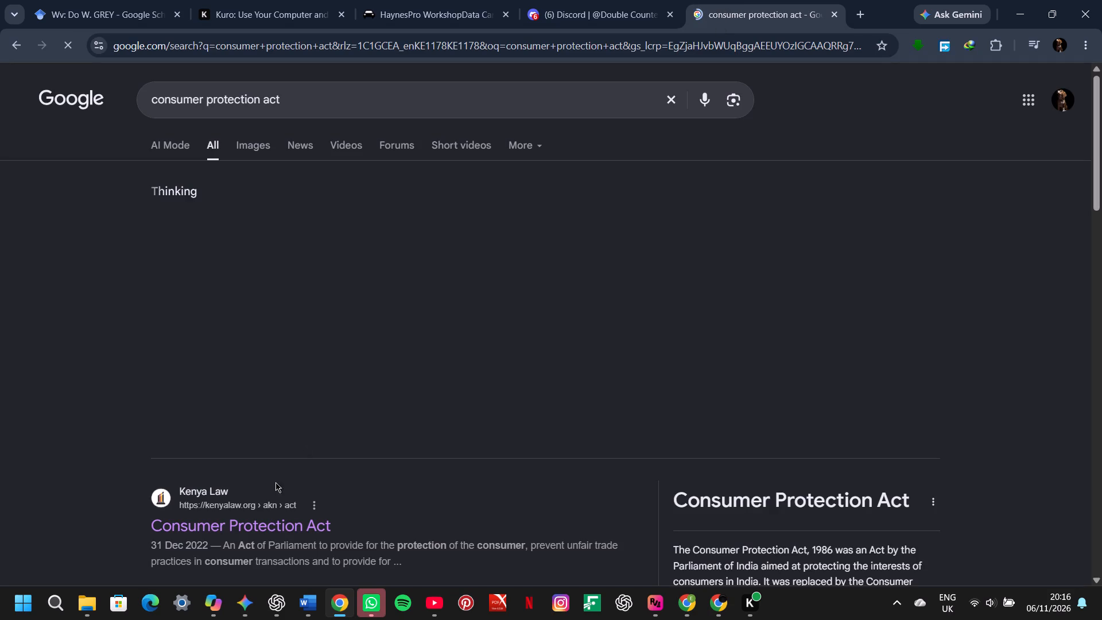
pyautogui.click(261, 521)
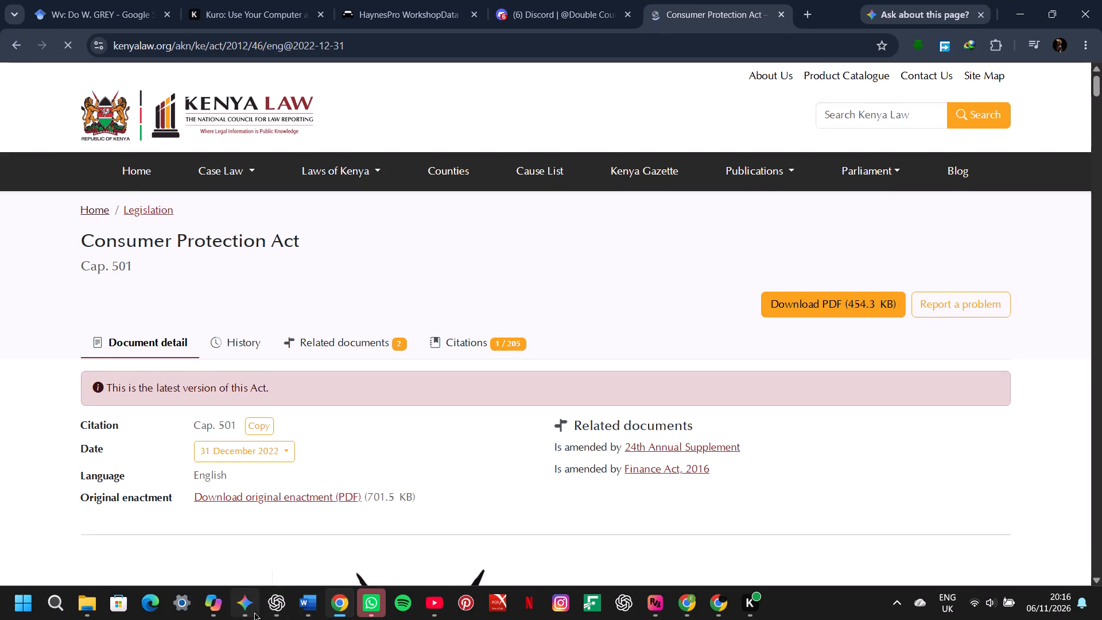
# Switch to the Word essay and correct the spelling of "operationalised" to "operationalized" in the introduction.
pyautogui.click(309, 594)
pyautogui.click(360, 532)
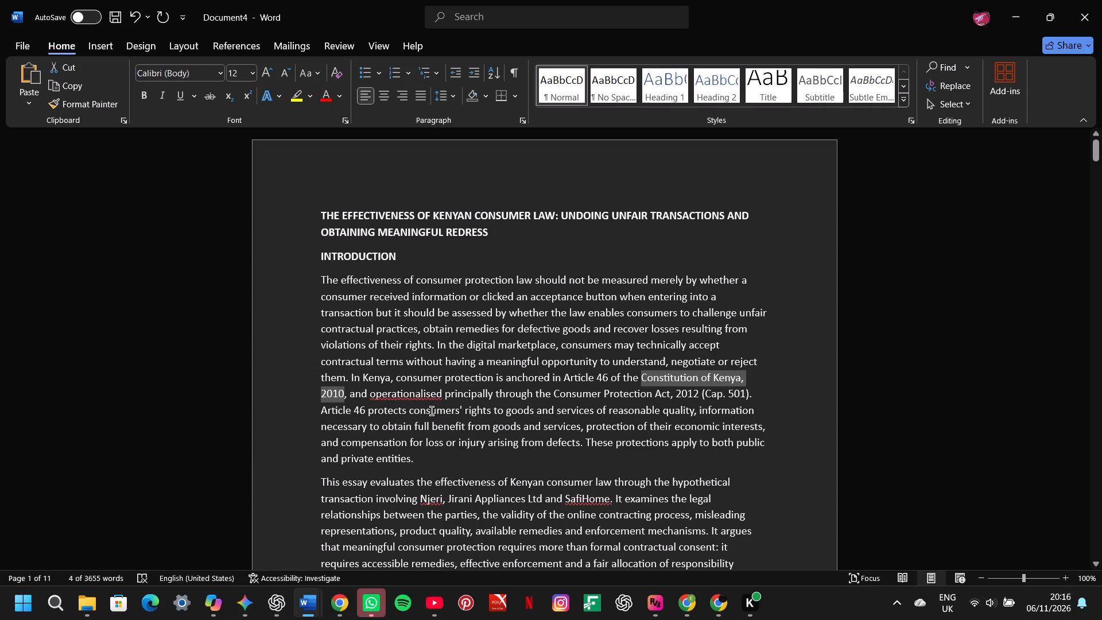
pyautogui.click(412, 391)
pyautogui.rightClick(412, 391)
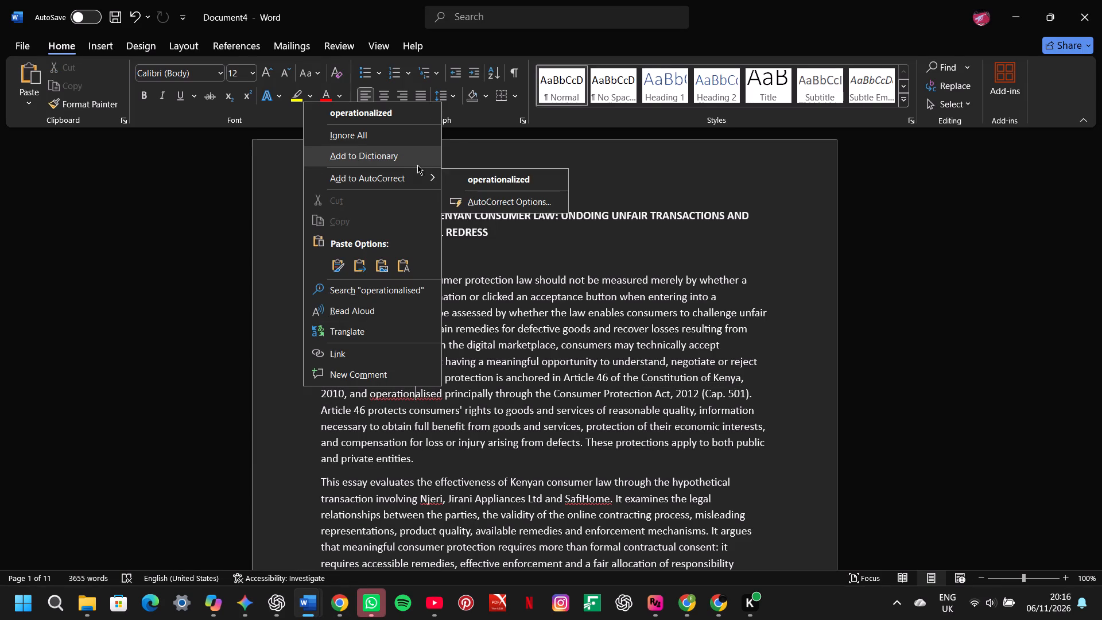
pyautogui.click(378, 113)
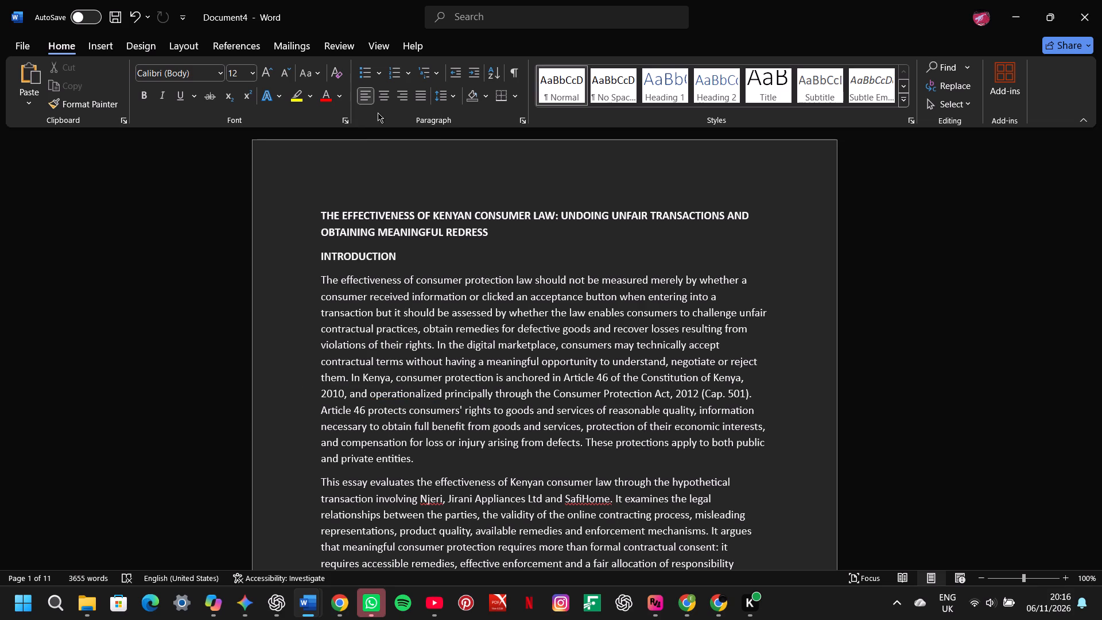
# Insert a footnote after "public and private entities." reading "Constitution of Kenya, 2010 art 46", reusing the copied phrase.
pyautogui.click(416, 455)
pyautogui.click(222, 37)
pyautogui.click(157, 93)
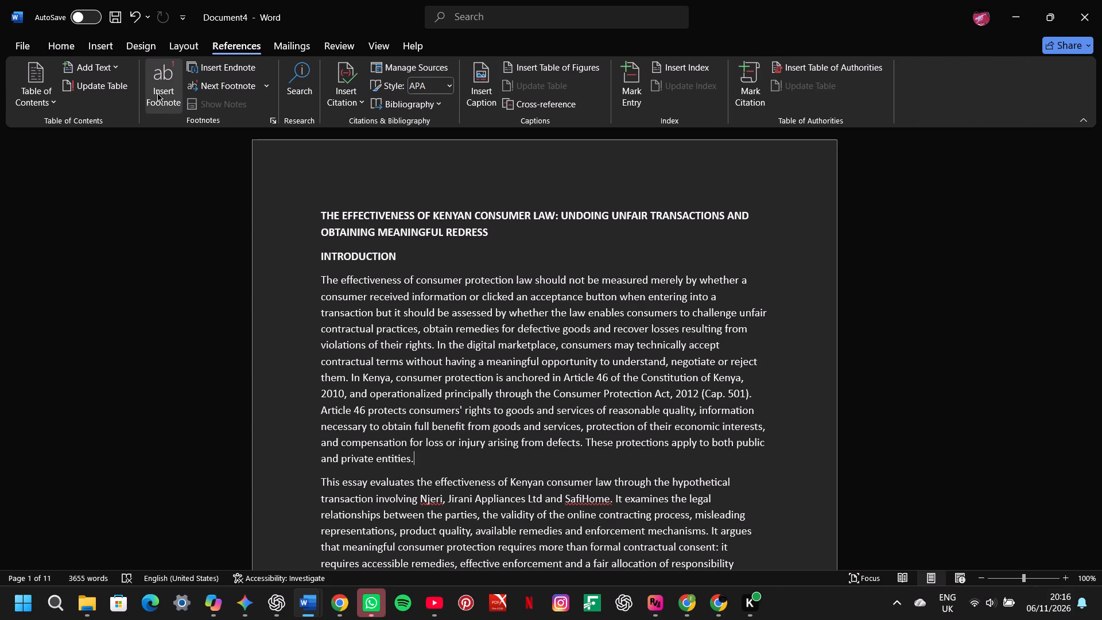
pyautogui.hotkey('ctrl', 'v')
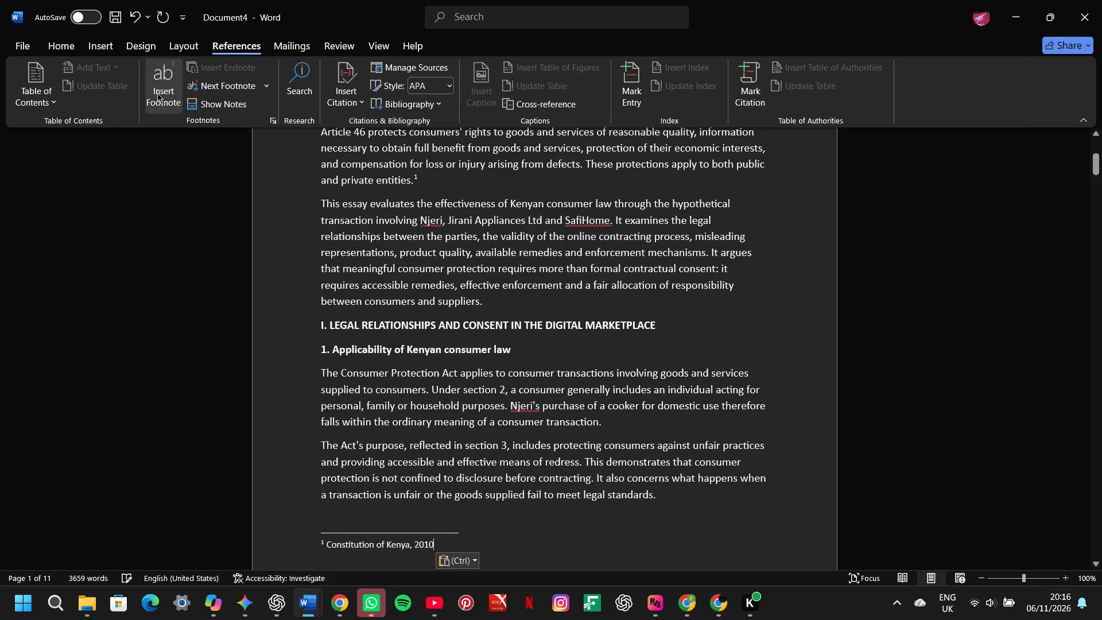
pyautogui.press('space')
pyautogui.write('art 46')
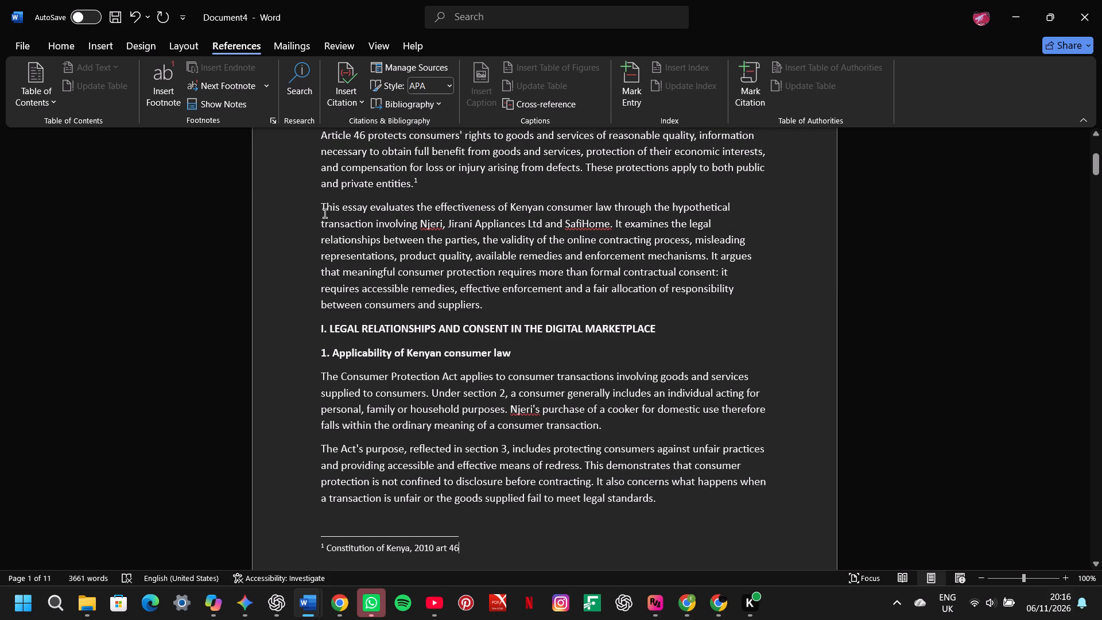
# Merge the paragraph starting "This essay evaluates" into the end of the preceding introduction paragraph, separated by a space.
pyautogui.click(313, 203)
pyautogui.press('BackSpace')
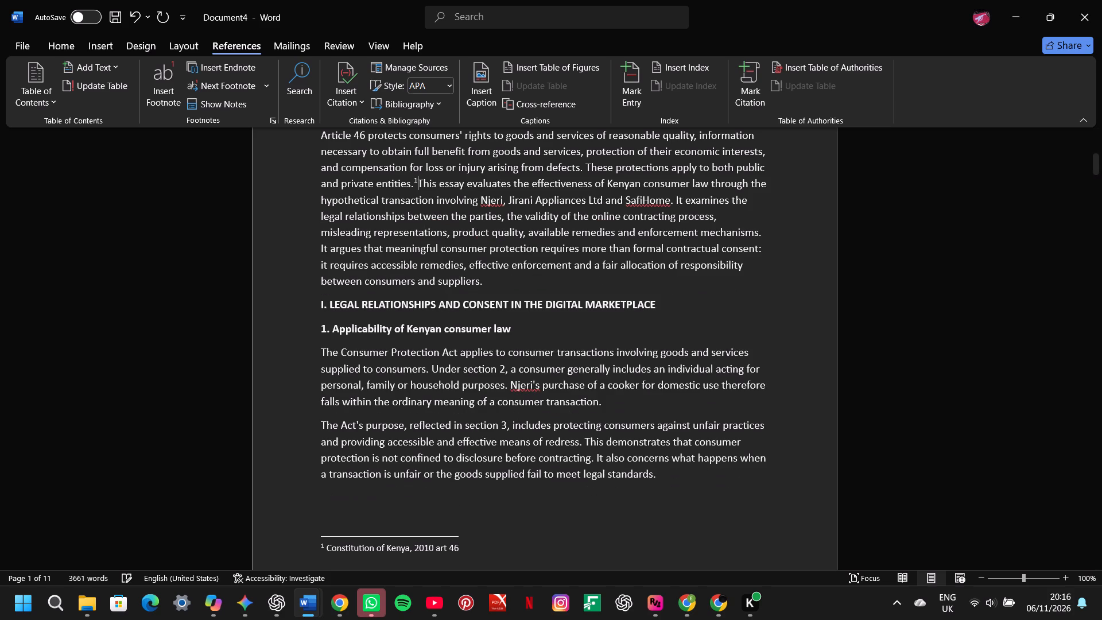
pyautogui.press('space')
# Change "This" to "The" at the start of the sentence about the essay evaluating Kenyan consumer law.
pyautogui.press('Right')
pyautogui.press('Right')
pyautogui.press('Right')
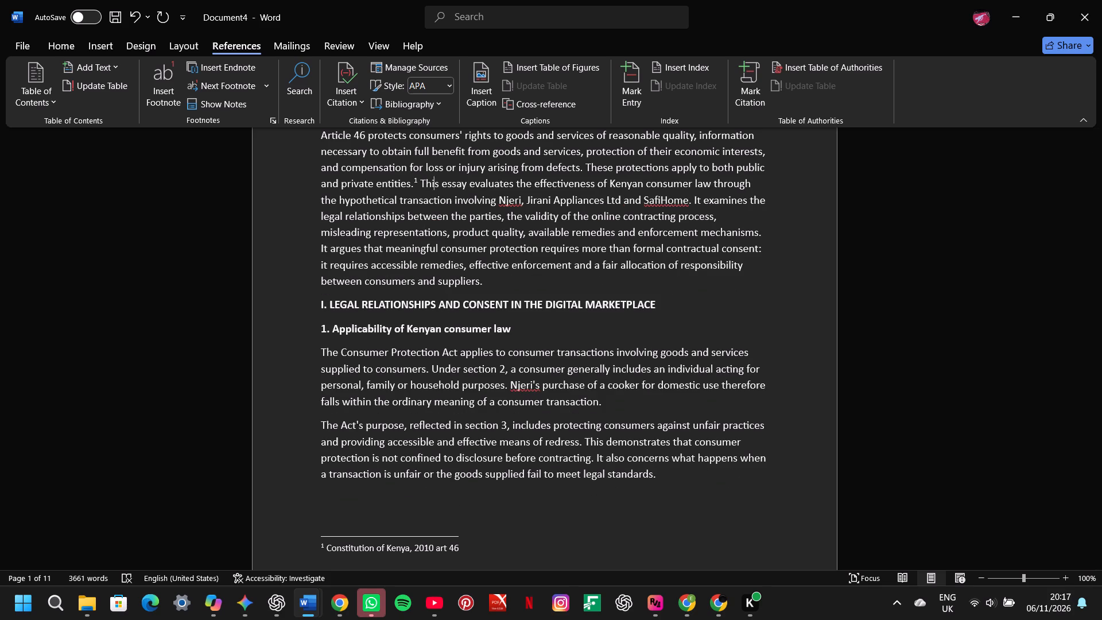
pyautogui.press('Right')
pyautogui.press('BackSpace')
pyautogui.press('BackSpace')
pyautogui.press('e')
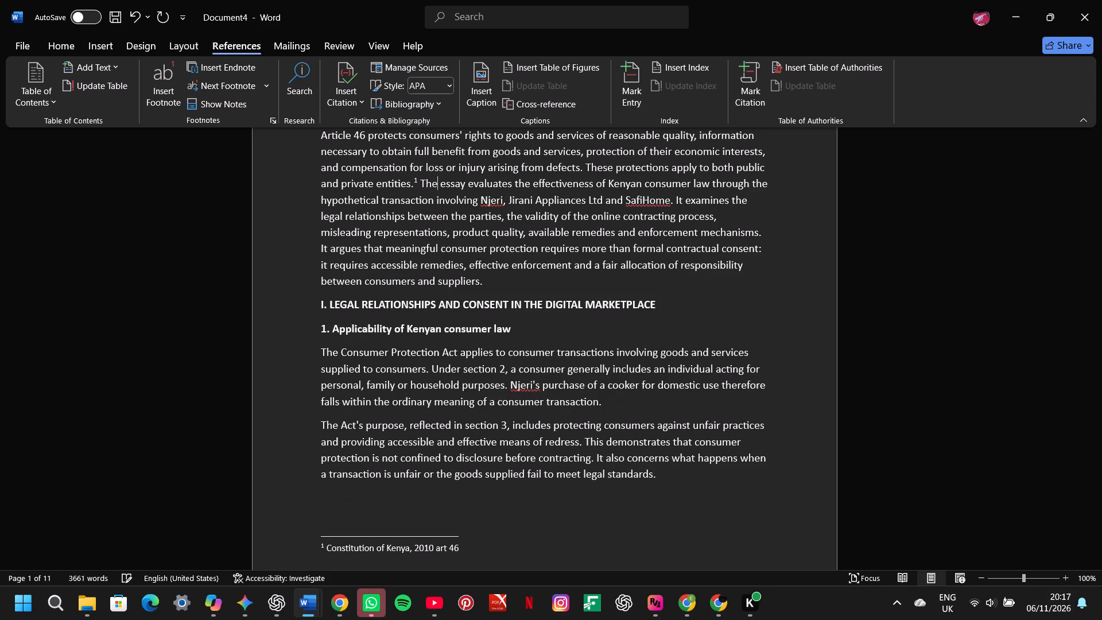
# Change "evaluates" to "will evaluate" in the introduction's sentence on the effectiveness of Kenyan consumer law.
pyautogui.click(472, 184)
pyautogui.press('Left')
pyautogui.write('will')
pyautogui.press('space')
pyautogui.press('Right')
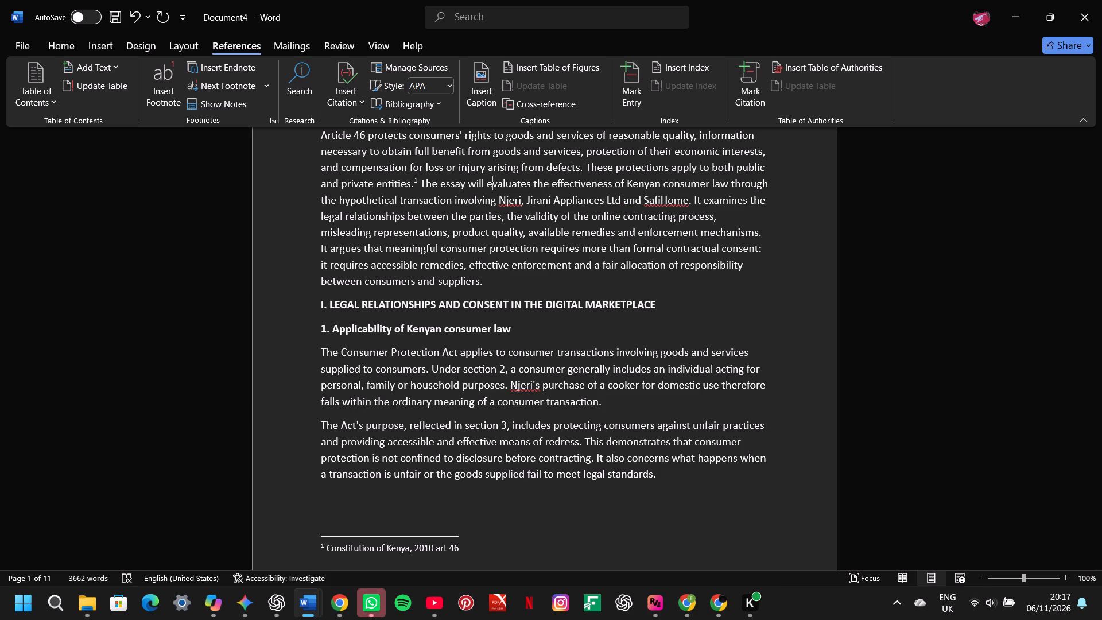
pyautogui.press('Right')
pyautogui.press('Right')
pyautogui.press('Right')
pyautogui.press('Right')
pyautogui.press('Right')
pyautogui.press('Right')
pyautogui.press('Right')
pyautogui.press('Right')
pyautogui.press('BackSpace')
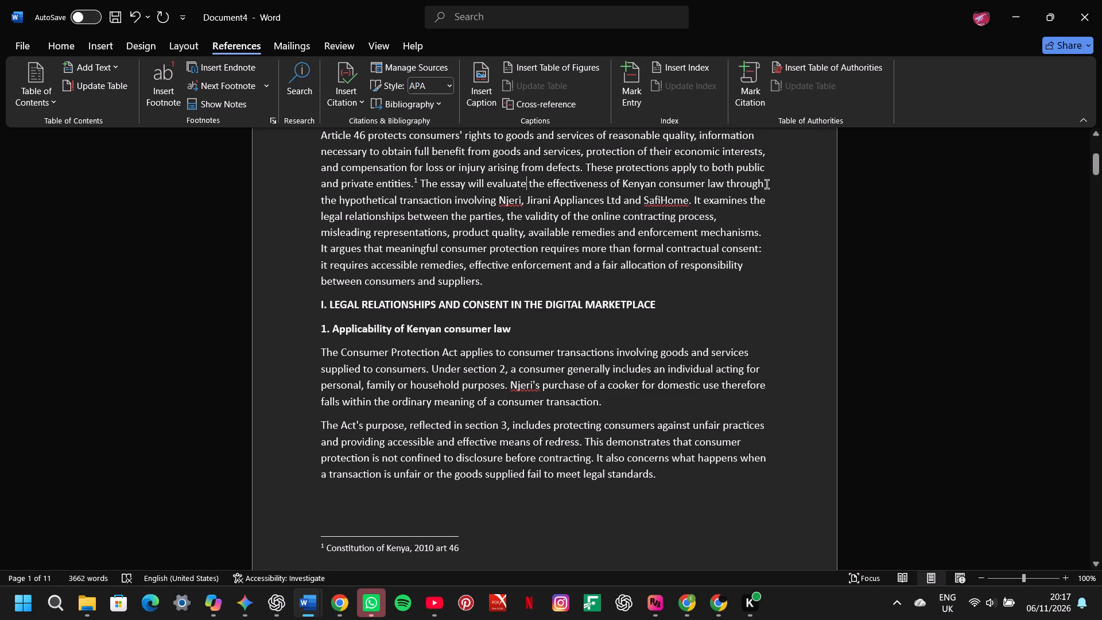
# Change "It examines" to "It will examine" in the sentence about the legal relationships between the parties.
pyautogui.click(705, 200)
pyautogui.write('will')
pyautogui.press('space')
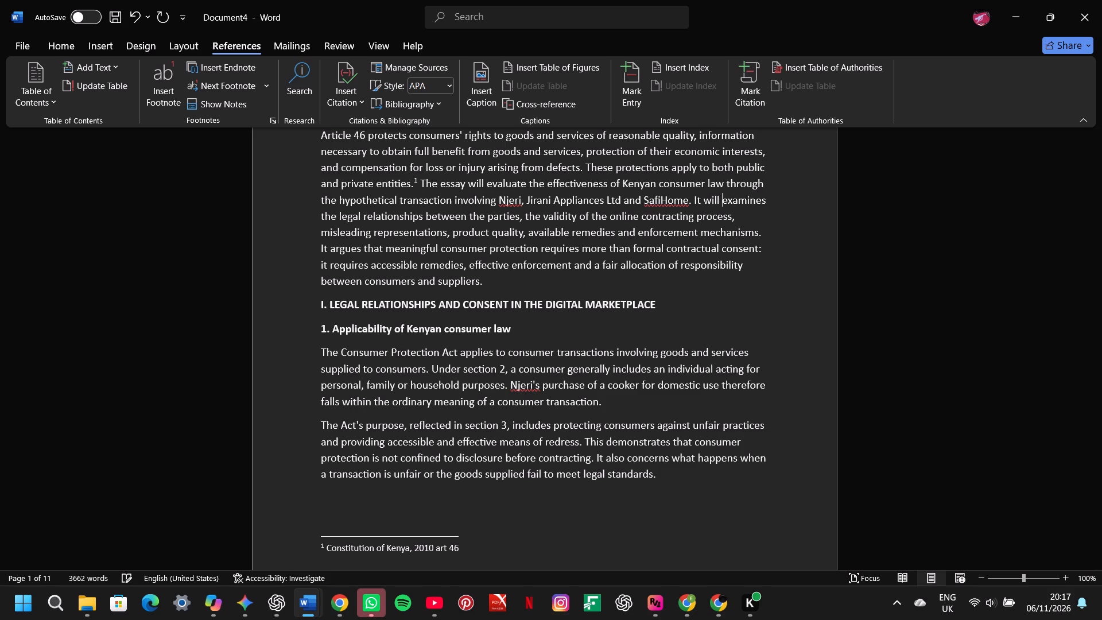
pyautogui.press('Right')
pyautogui.press('Right')
pyautogui.press('Right')
pyautogui.press('Right')
pyautogui.press('Right')
pyautogui.press('Right')
pyautogui.press('Right')
pyautogui.press('Right')
pyautogui.press('BackSpace')
# Replace "It" with "The essay" at the start of the sentence "argues that meaningful consumer protection requires more".
pyautogui.click(326, 251)
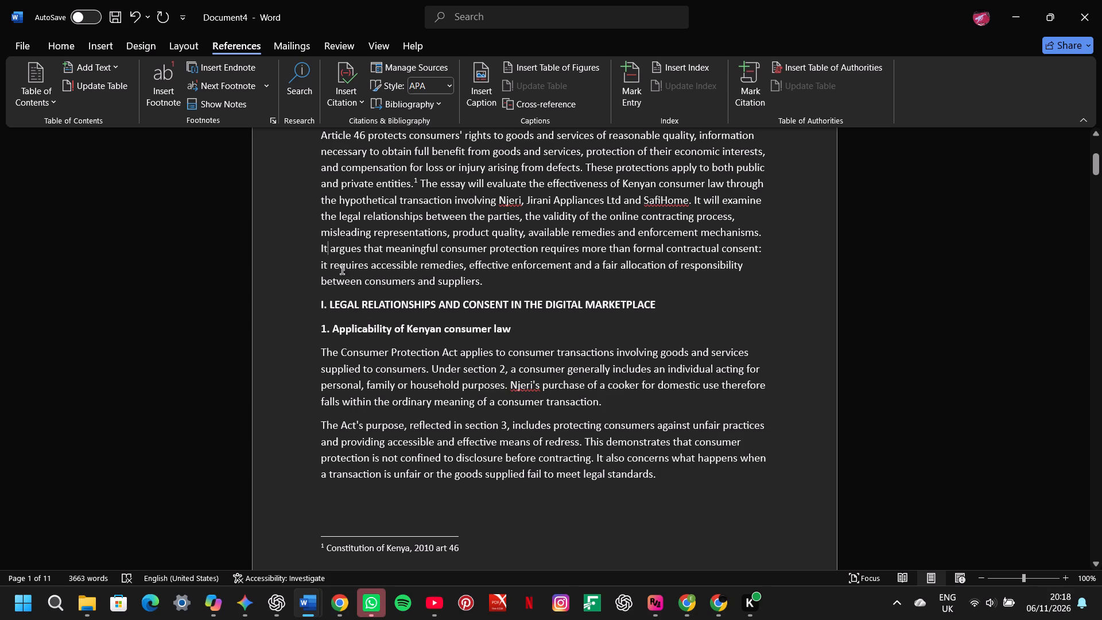
pyautogui.press('BackSpace')
pyautogui.press('BackSpace')
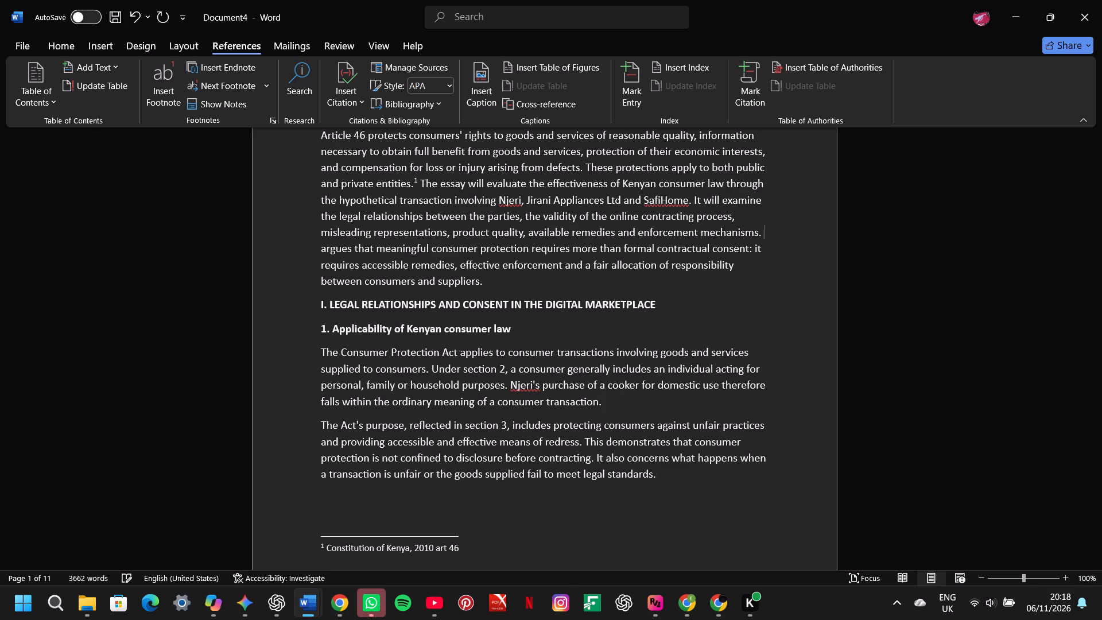
pyautogui.write('the')
pyautogui.press('space')
pyautogui.write('essat')
pyautogui.press('BackSpace')
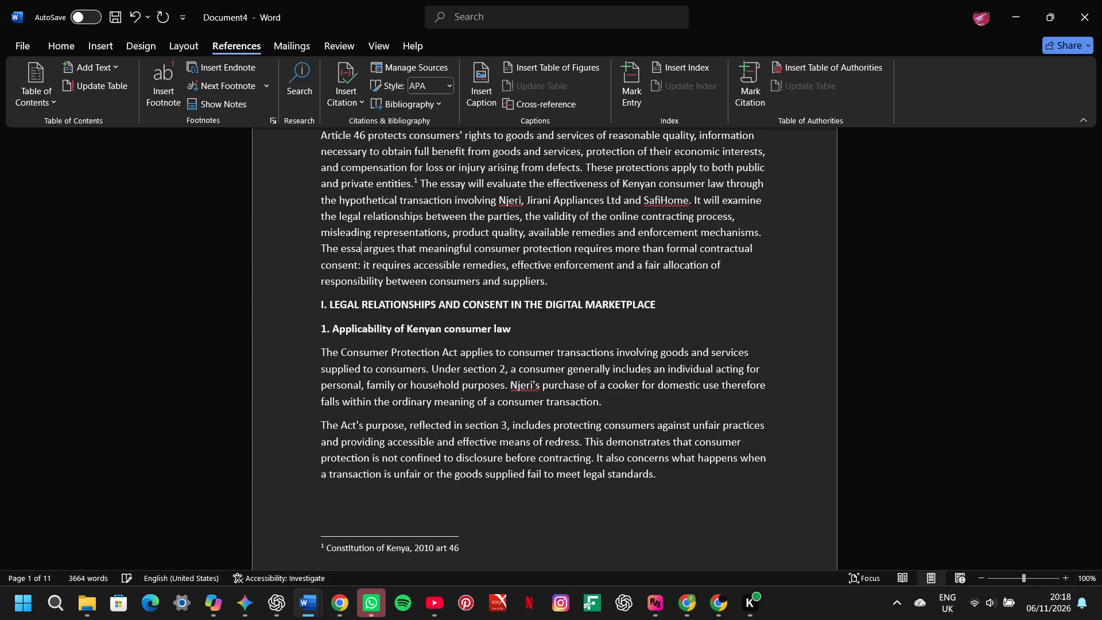
pyautogui.press('y')
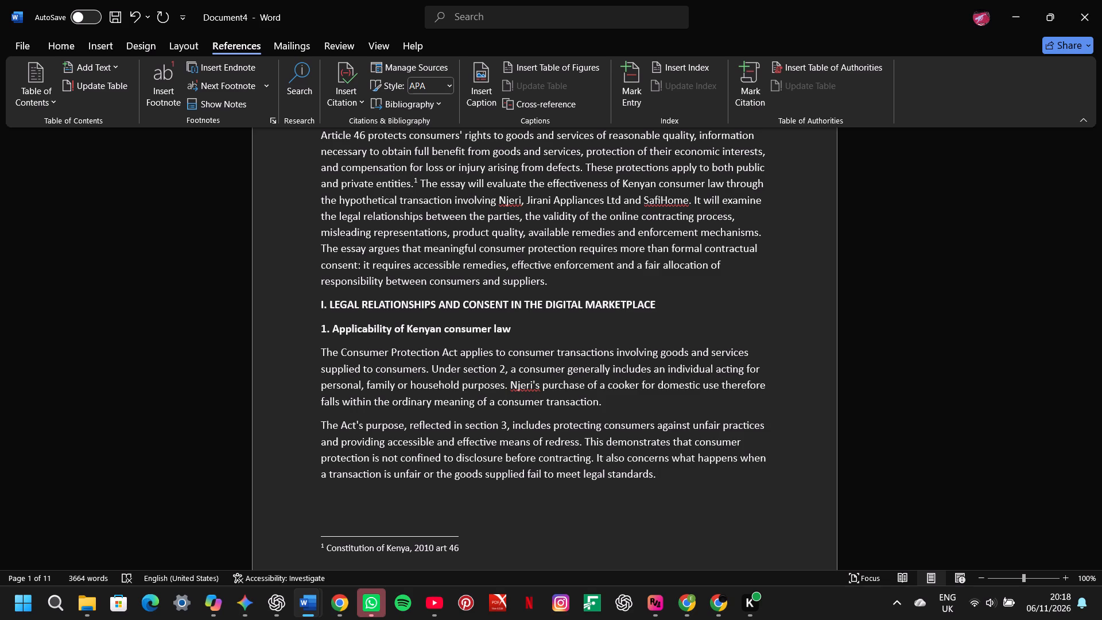
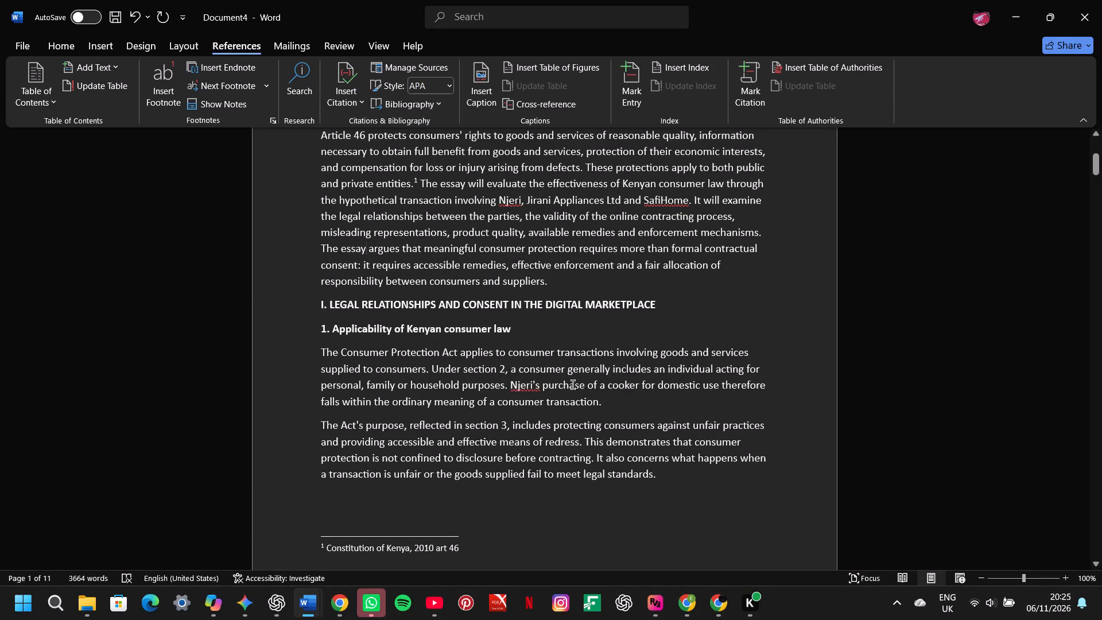
# Add the flagged name "Njeri's" in the Applicability of Kenyan consumer law section to the spelling dictionary.
pyautogui.click(525, 386)
pyautogui.rightClick(525, 386)
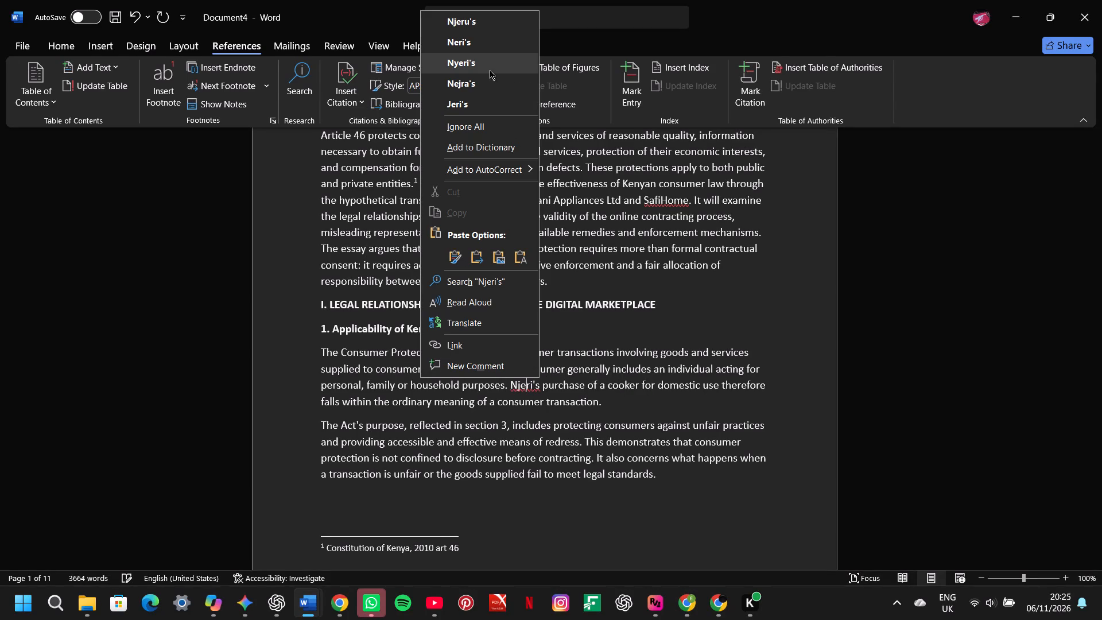
pyautogui.click(482, 150)
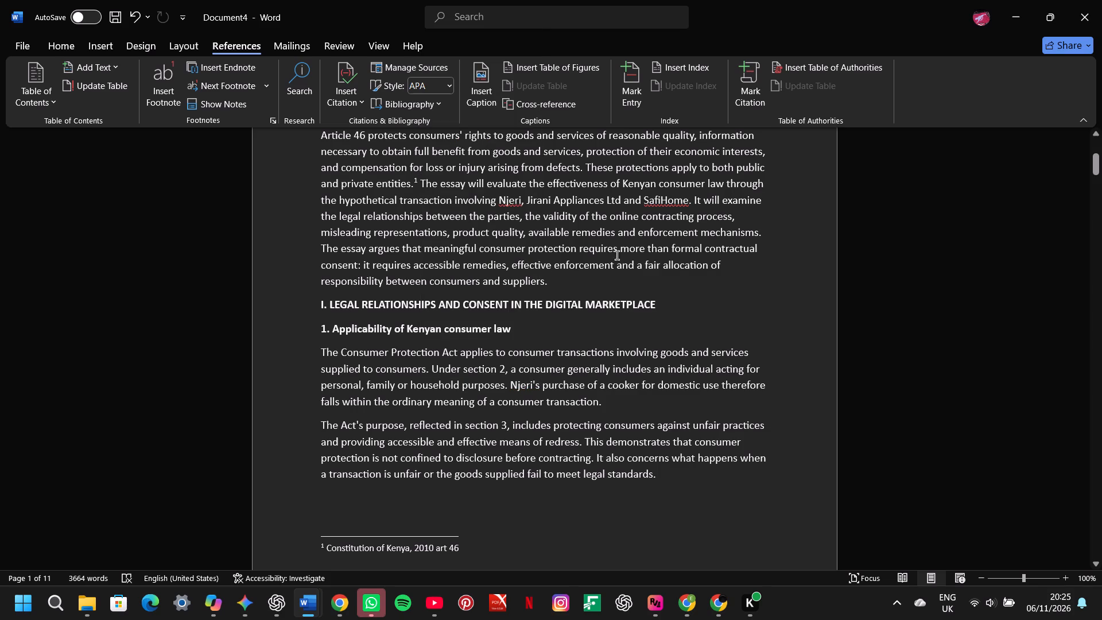
# Switch to Chrome, check the Consumer Protection Act's citation and date details on the Kenya Law page, and return to Word.
pyautogui.click(501, 392)
pyautogui.press('Right')
pyautogui.click(332, 609)
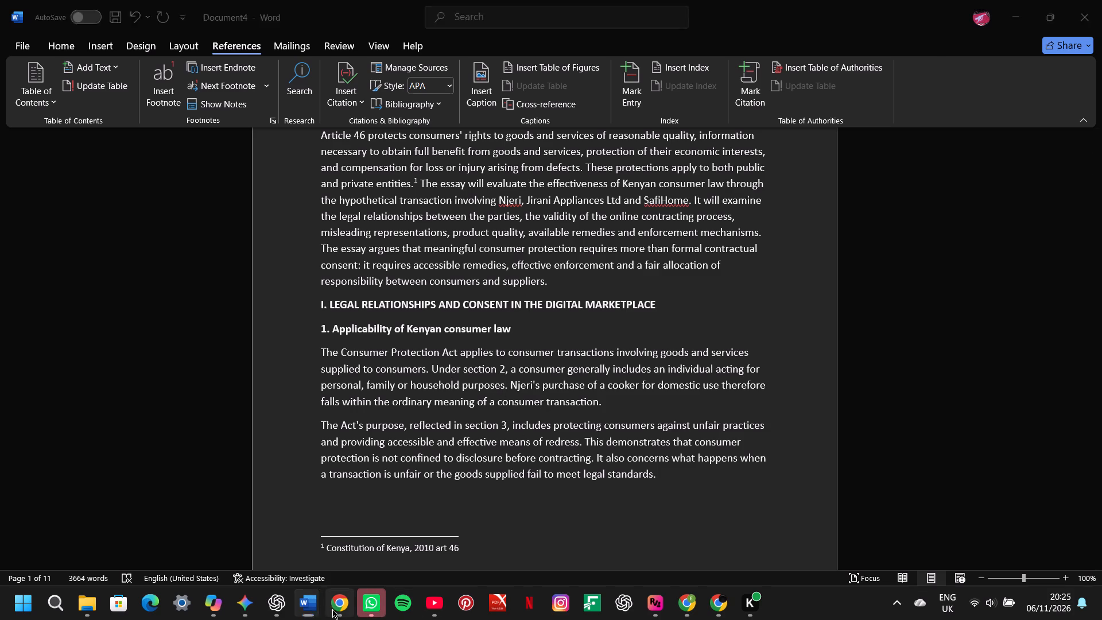
pyautogui.scroll(-5, 359, 452)
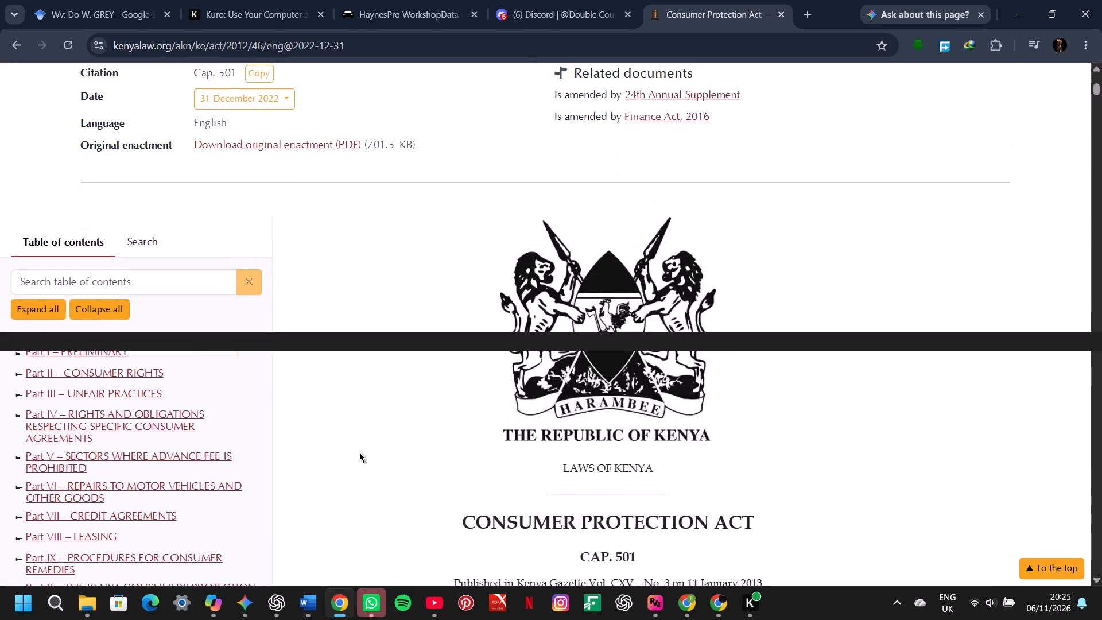
pyautogui.scroll(-4, 359, 452)
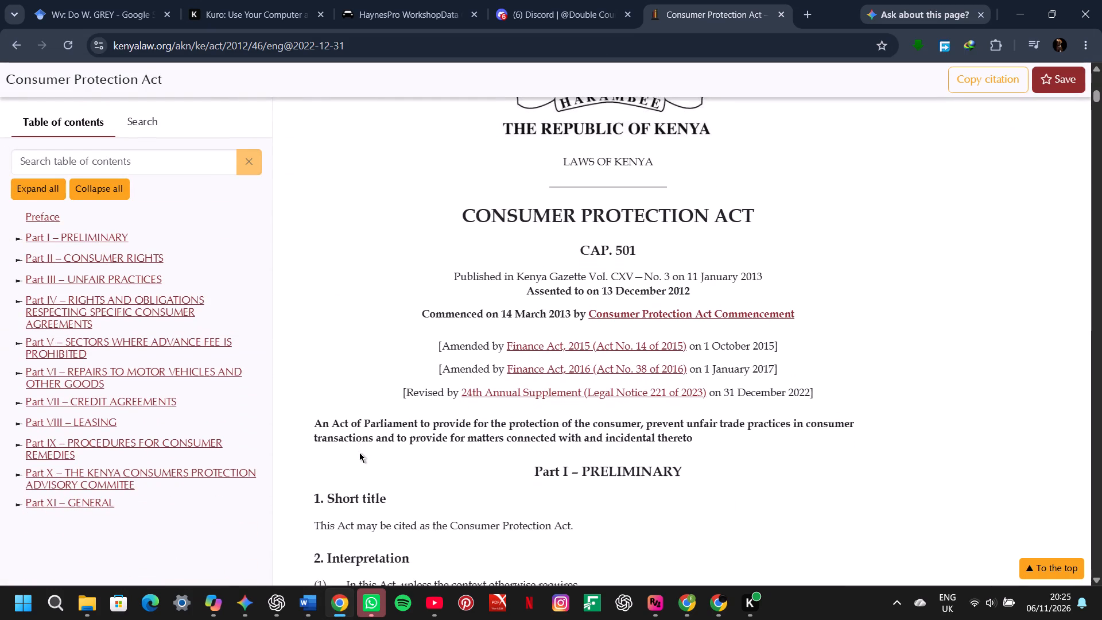
pyautogui.scroll(-1, 359, 452)
pyautogui.scroll(6, 359, 452)
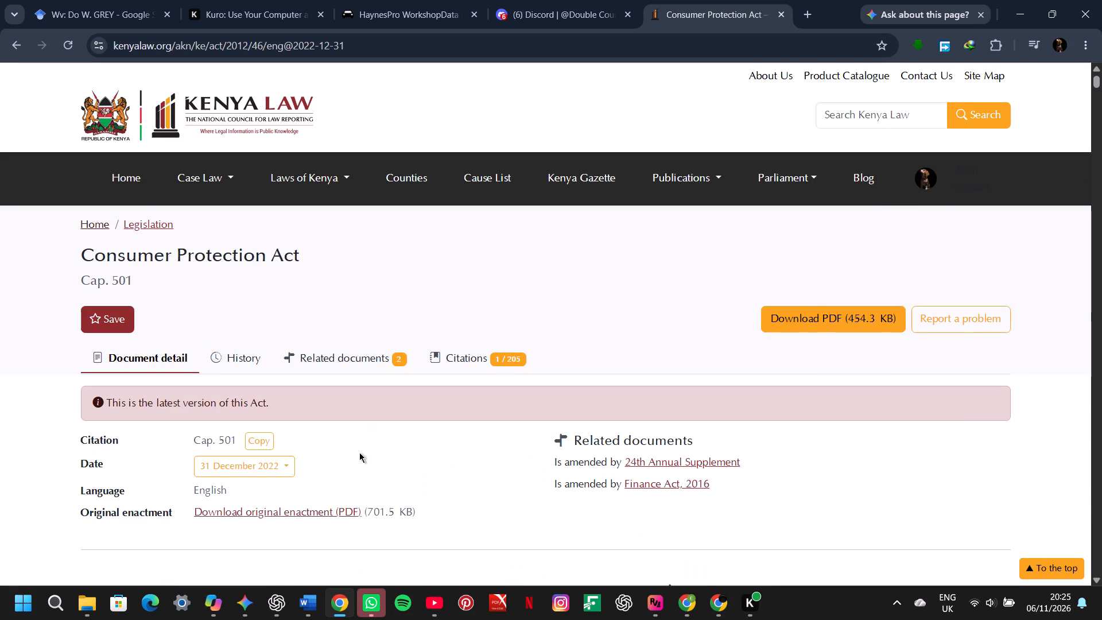
pyautogui.scroll(-2, 359, 452)
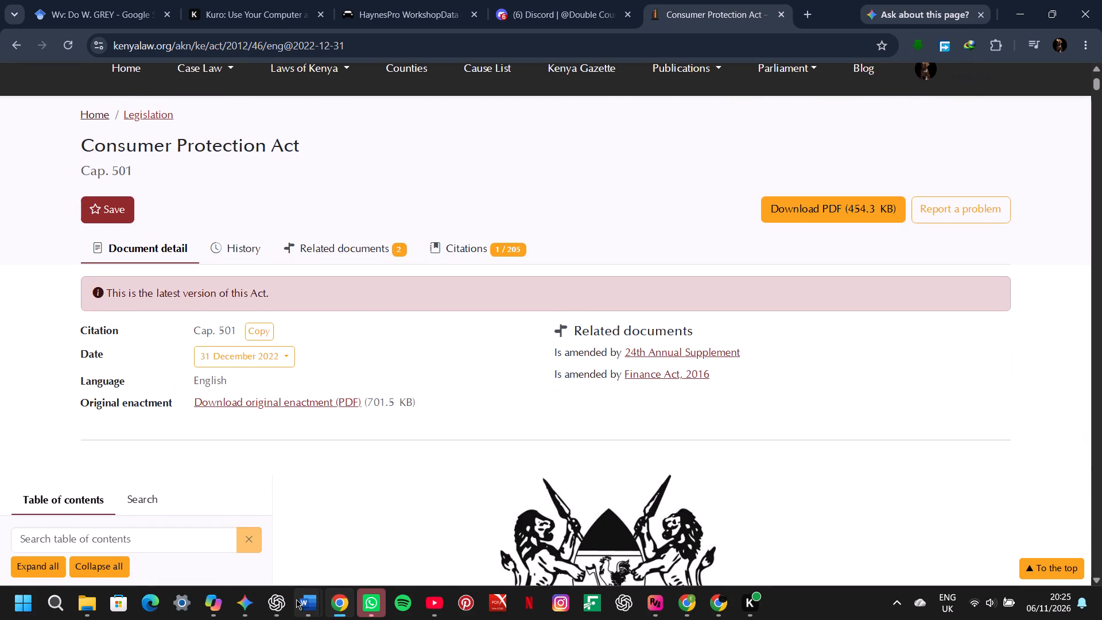
pyautogui.click(392, 538)
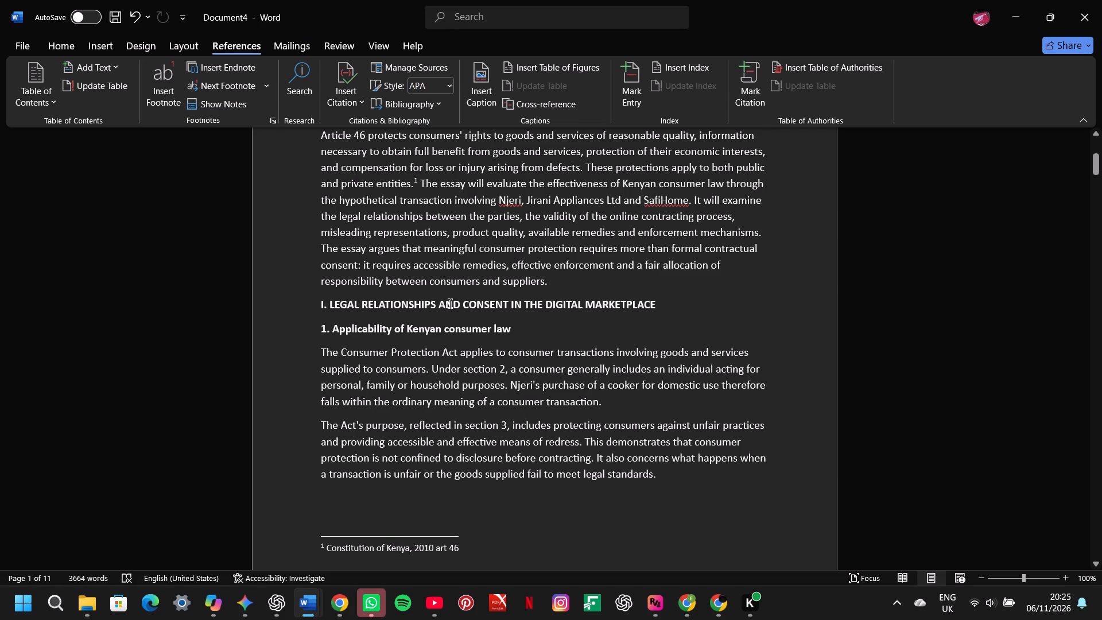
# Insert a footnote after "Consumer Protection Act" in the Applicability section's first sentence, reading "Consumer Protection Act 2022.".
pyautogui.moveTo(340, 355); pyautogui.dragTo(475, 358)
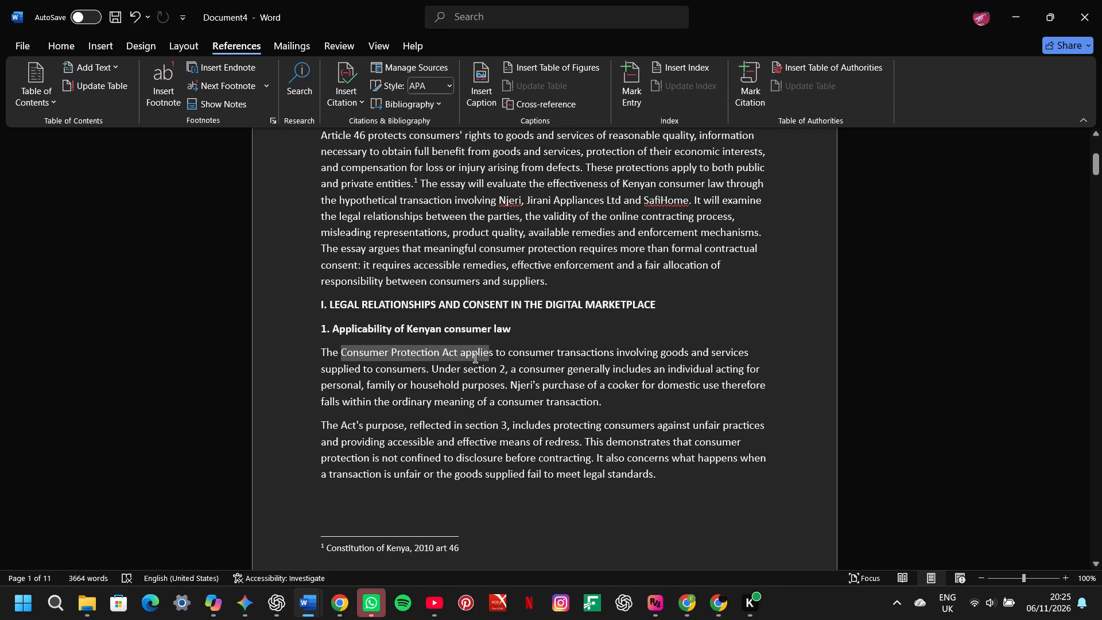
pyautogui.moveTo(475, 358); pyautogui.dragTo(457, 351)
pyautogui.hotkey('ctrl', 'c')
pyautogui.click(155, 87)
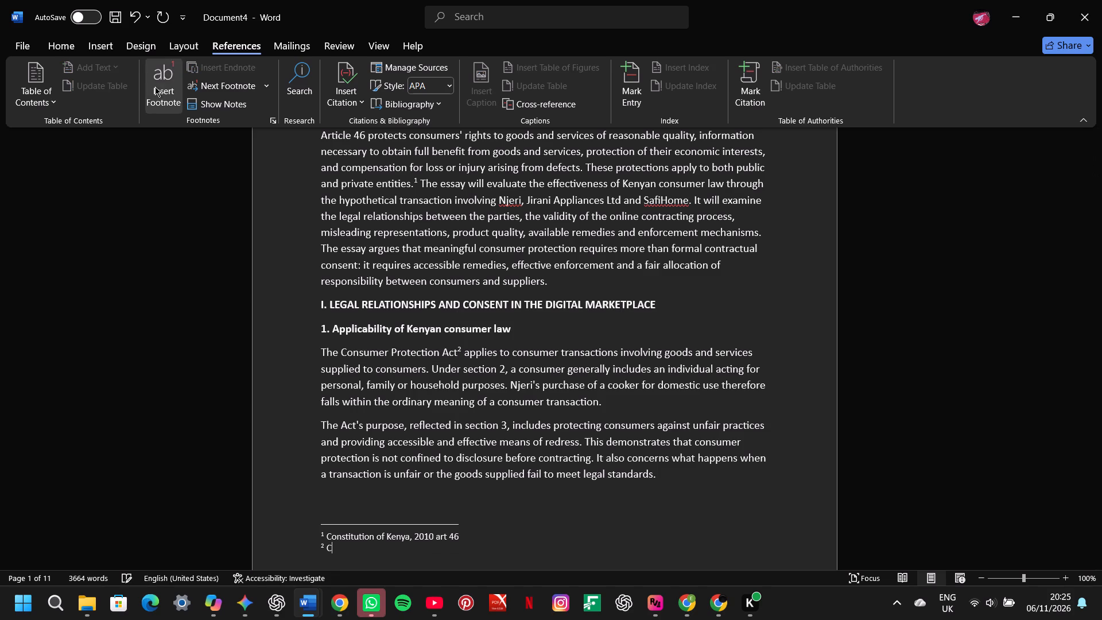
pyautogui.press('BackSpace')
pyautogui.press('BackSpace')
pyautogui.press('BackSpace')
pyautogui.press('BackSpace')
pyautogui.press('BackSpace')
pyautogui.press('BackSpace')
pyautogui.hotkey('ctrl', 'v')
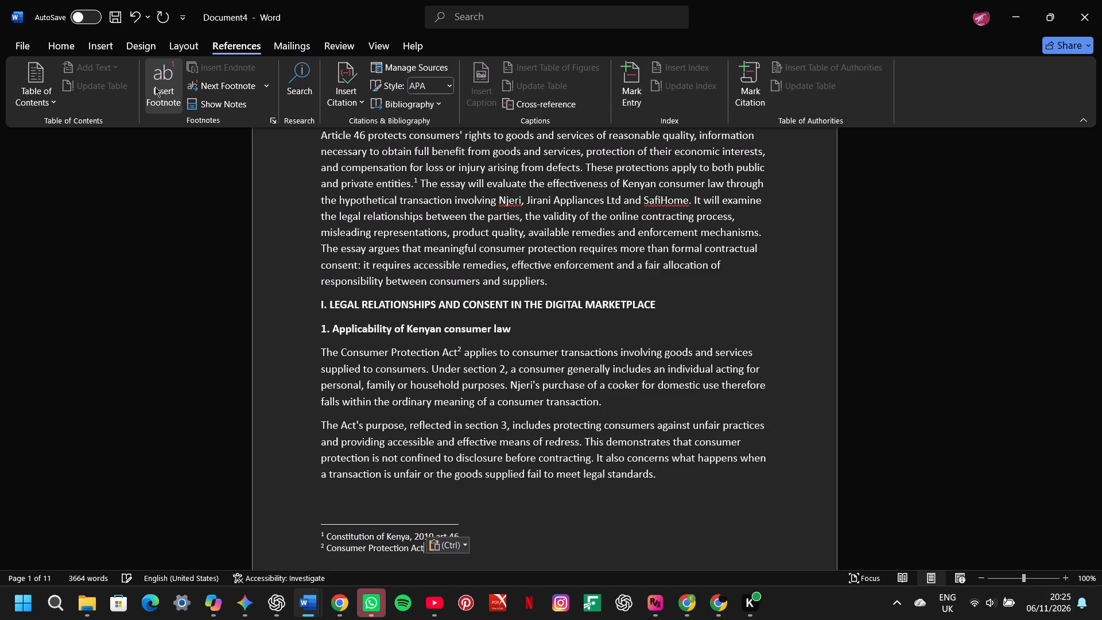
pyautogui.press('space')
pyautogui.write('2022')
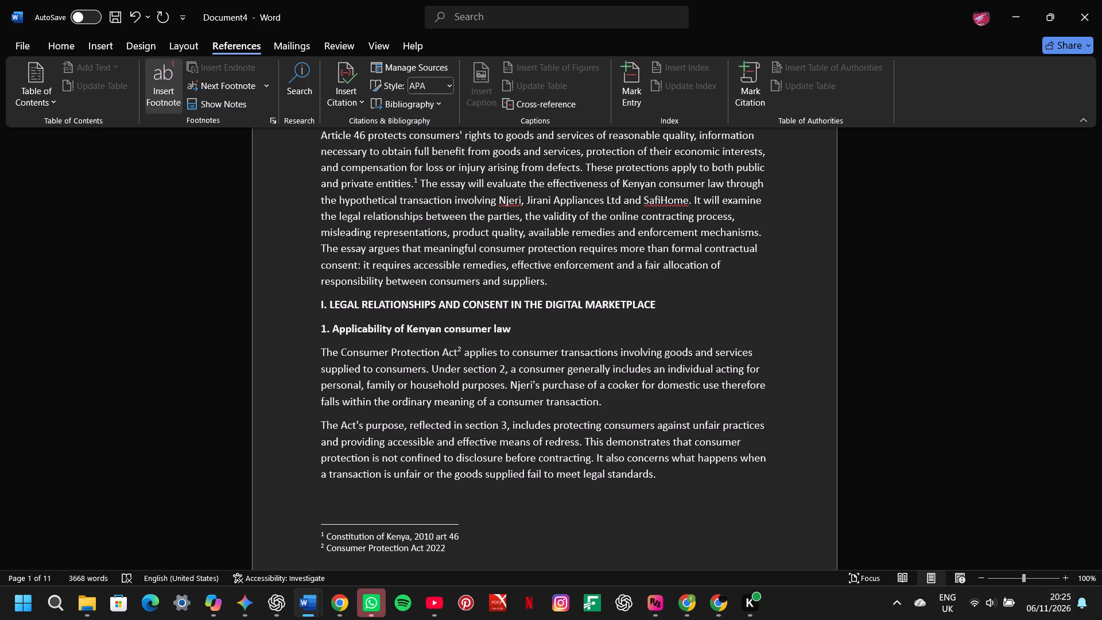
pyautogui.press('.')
# Add a full stop at the end of the "Constitution of Kenya, 2010 art 46" footnote.
pyautogui.click(465, 537)
pyautogui.press('.')
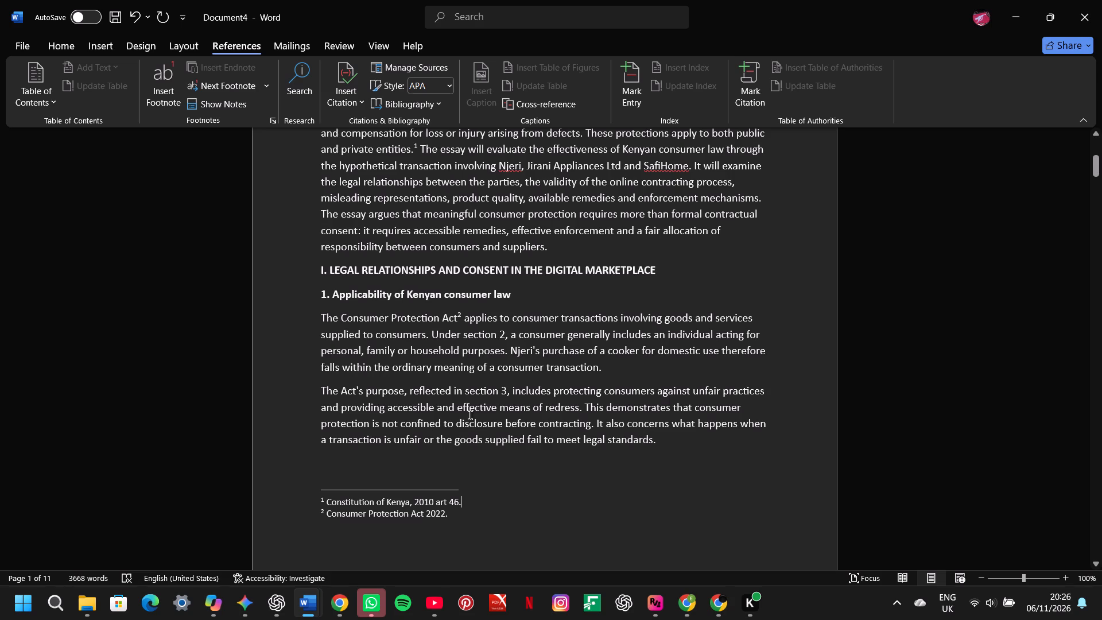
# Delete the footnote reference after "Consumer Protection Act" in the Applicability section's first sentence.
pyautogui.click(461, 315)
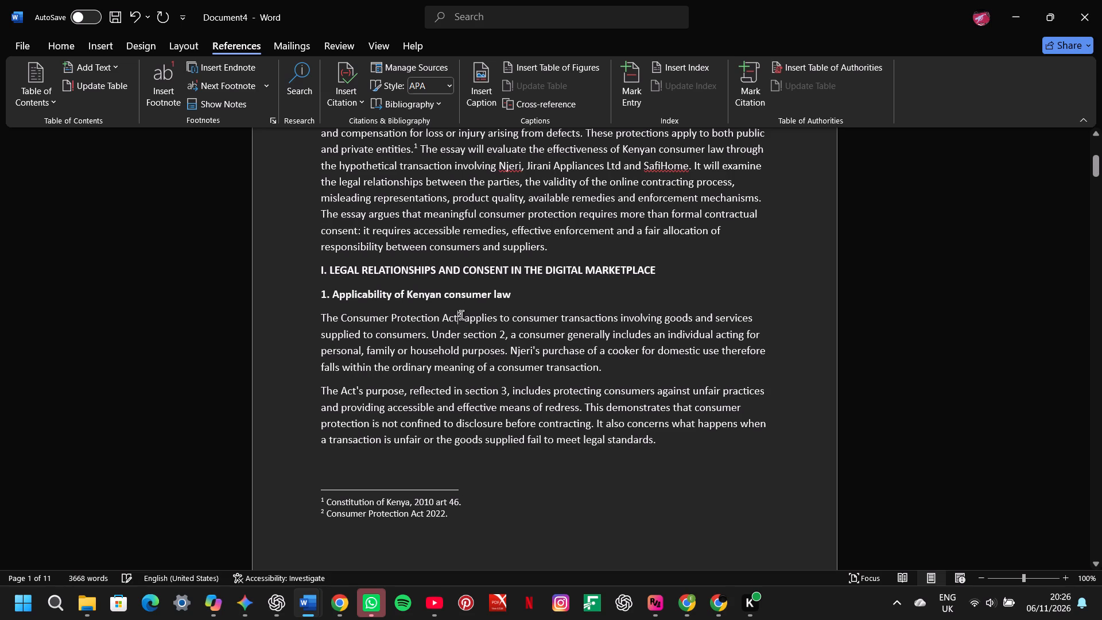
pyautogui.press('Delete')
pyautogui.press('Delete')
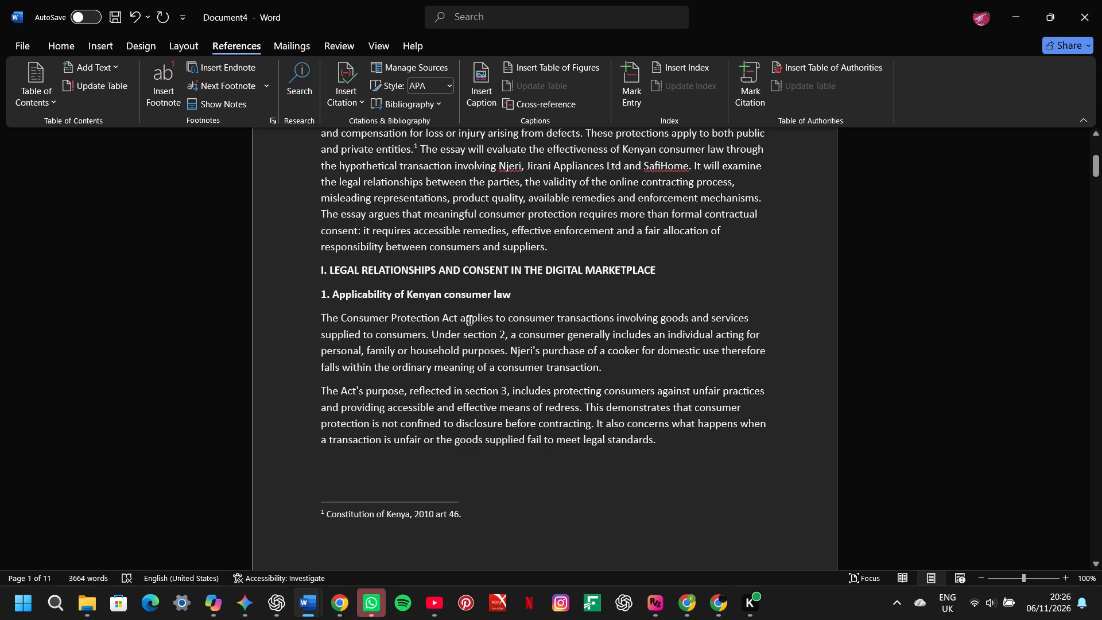
# Insert a footnote after "personal, family or household purposes" reading "Consumer Protection Act 2022".
pyautogui.click(502, 352)
pyautogui.press('Right')
pyautogui.click(160, 87)
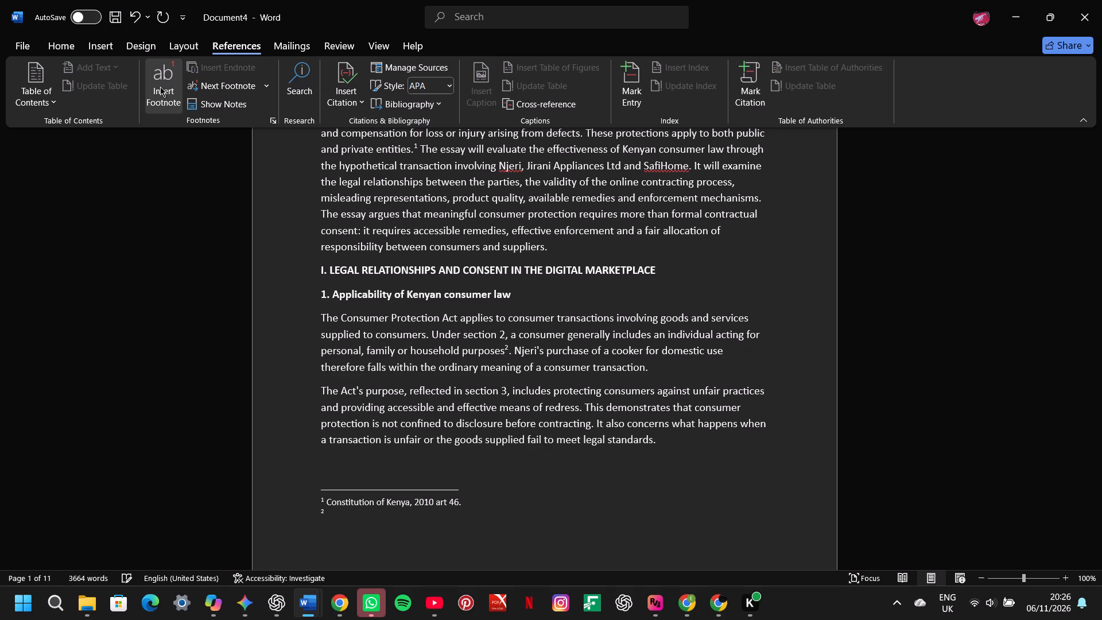
pyautogui.hotkey('ctrl', 'v')
pyautogui.write('202')
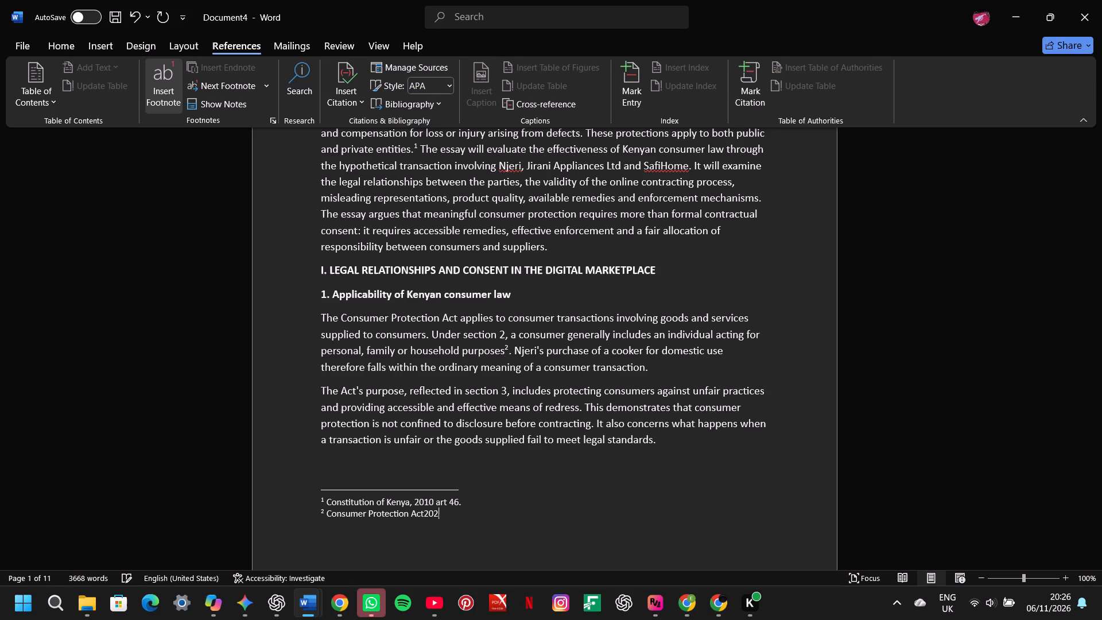
pyautogui.press('2')
pyautogui.press('Left')
pyautogui.press('Left')
pyautogui.press('Left')
pyautogui.press('Left')
pyautogui.press('space')
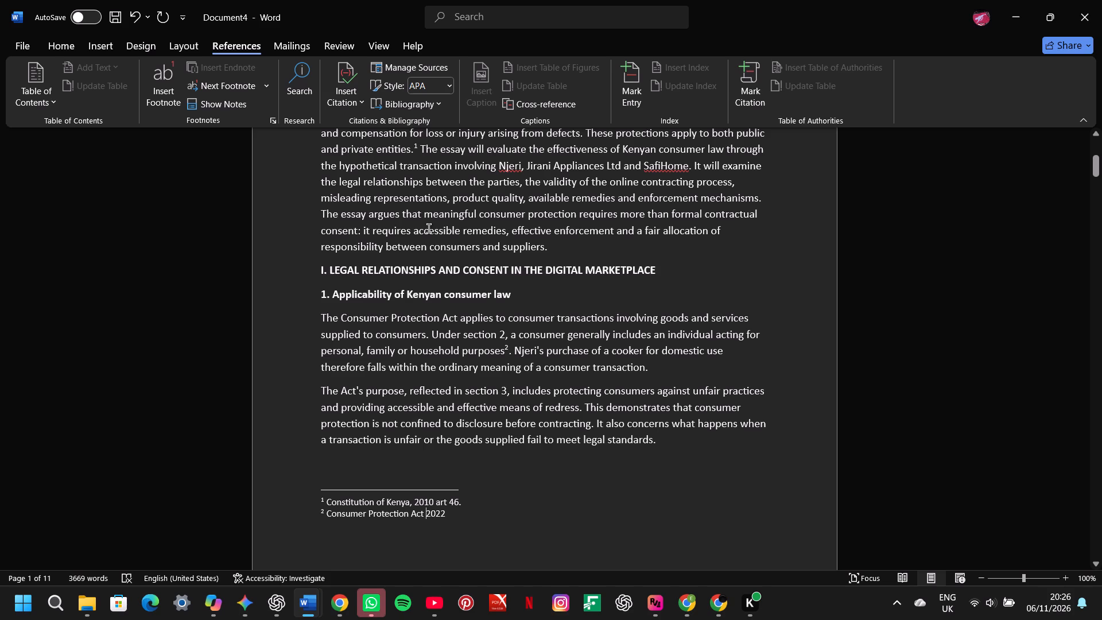
# Join the paragraph starting "The Act's purpose" to the end of the preceding paragraph, separated by a space.
pyautogui.click(315, 392)
pyautogui.press('BackSpace')
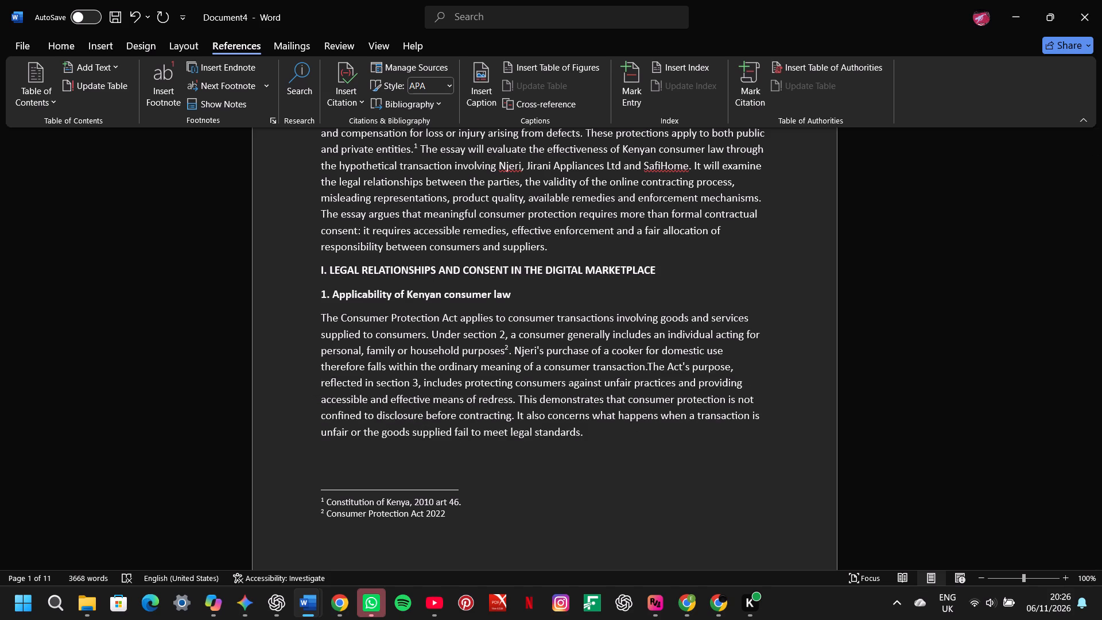
pyautogui.press('space')
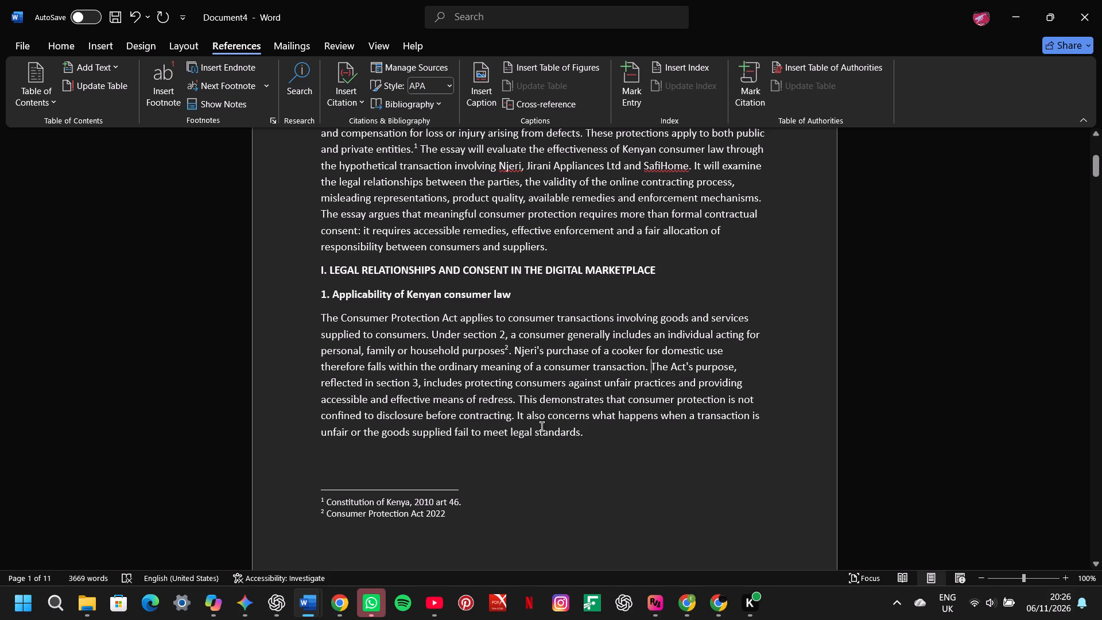
# Insert a footnote after "fail to meet legal standards" reading "ibid".
pyautogui.click(587, 430)
pyautogui.press('Left')
pyautogui.click(158, 96)
pyautogui.write('ibid')
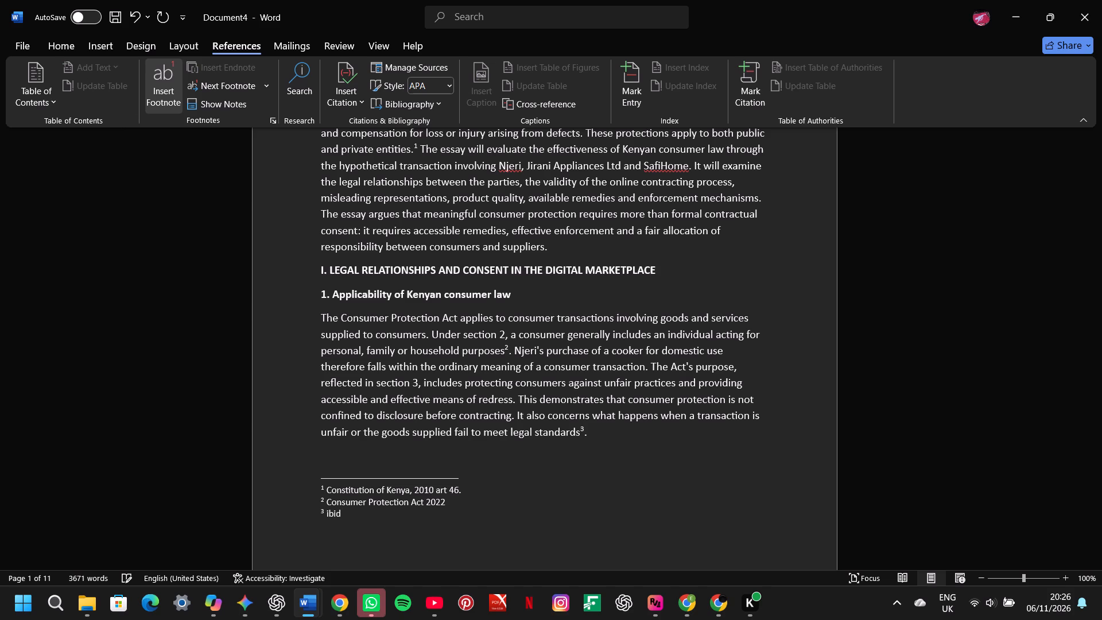
pyautogui.click(575, 529)
# Join the paragraph starting "Article 46 reinforces this approach" to the end of the preceding paragraph, separated by a space.
pyautogui.scroll(-1, 575, 529)
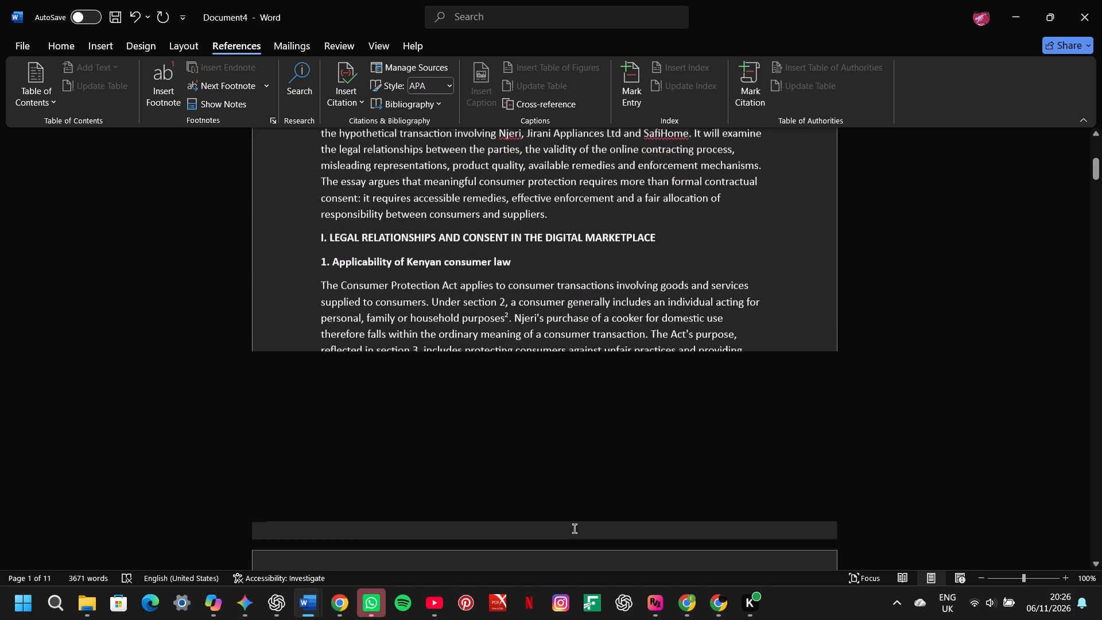
pyautogui.scroll(-1, 575, 529)
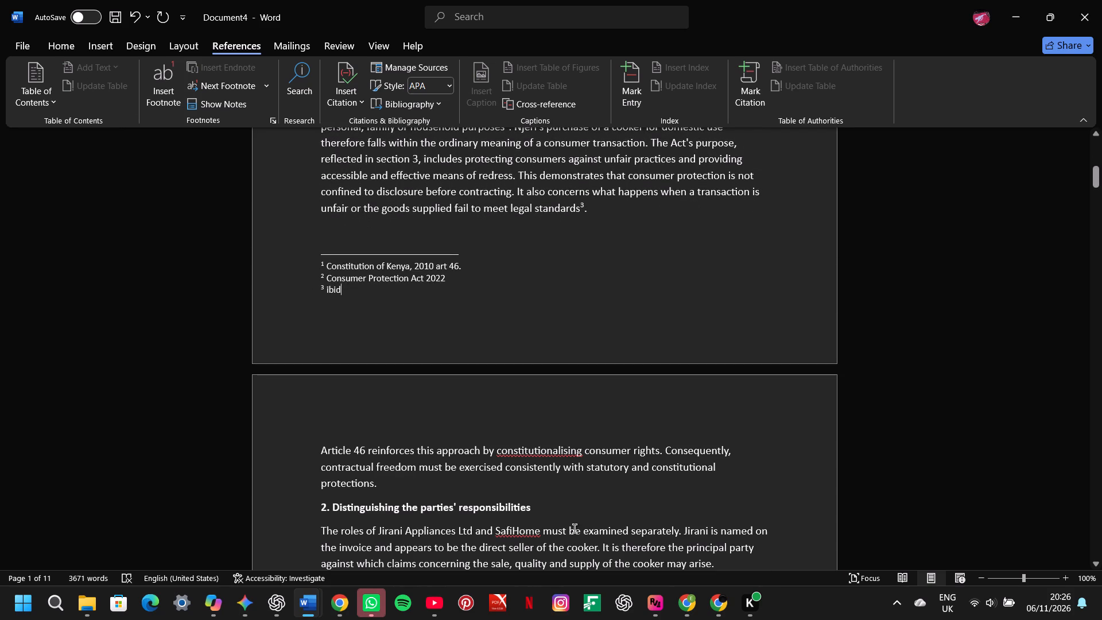
pyautogui.click(315, 446)
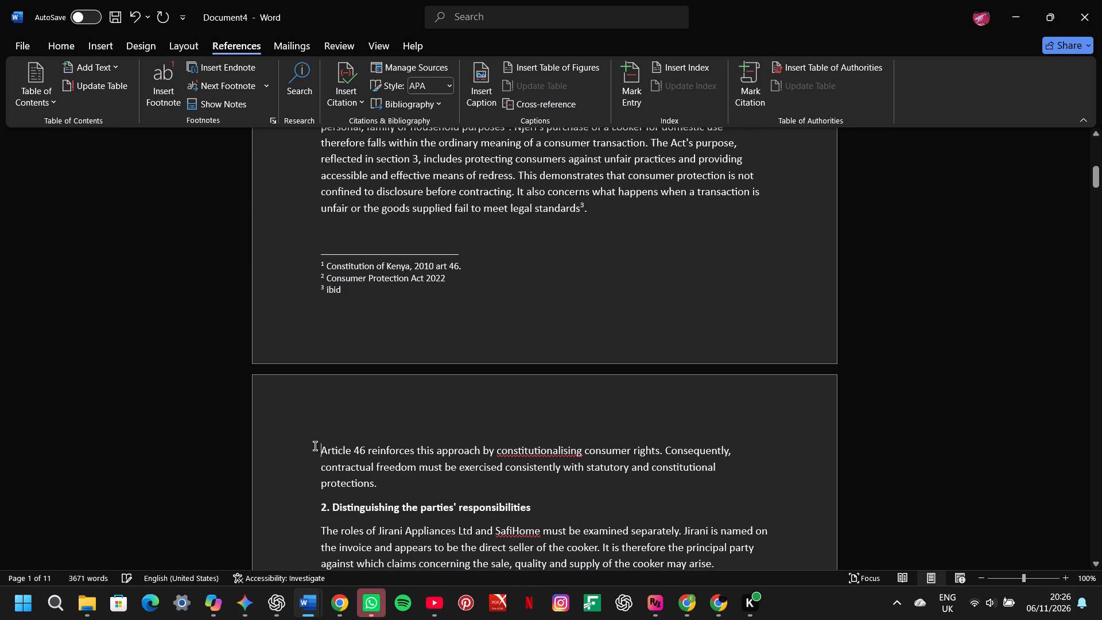
pyautogui.press('BackSpace')
pyautogui.press('space')
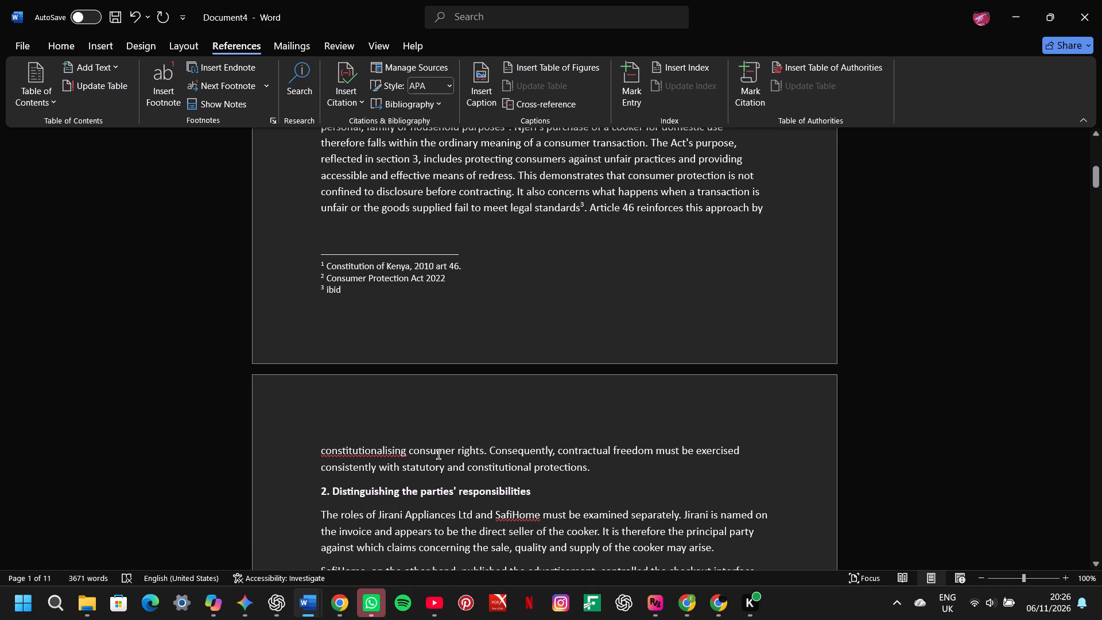
# Replace the flagged word "constitutionalising" with the suggested spelling "constitutionalizing".
pyautogui.click(367, 455)
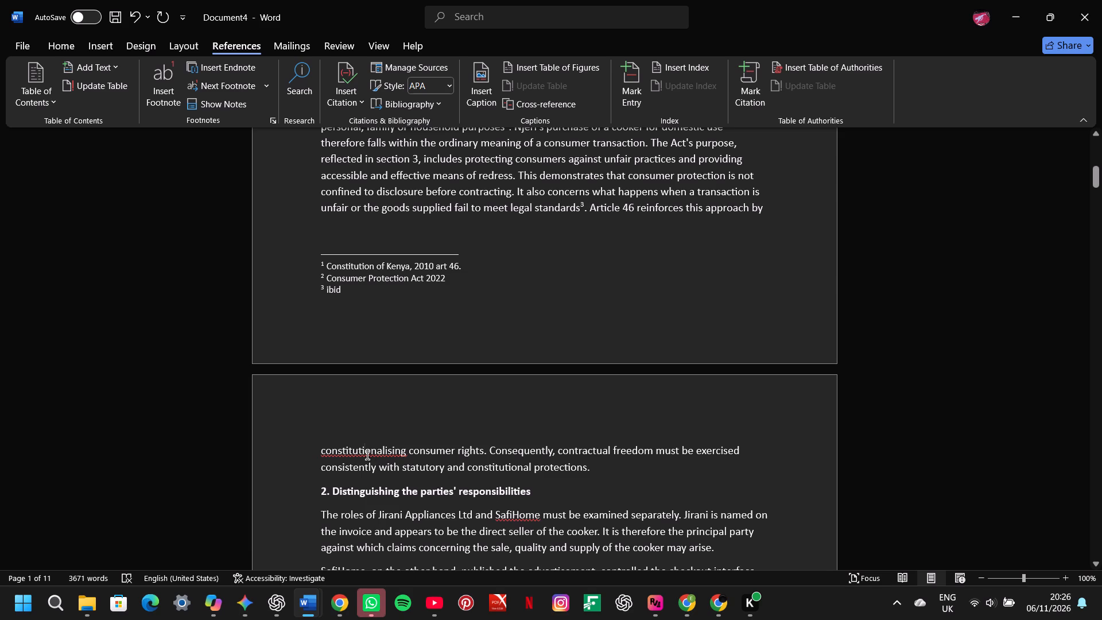
pyautogui.rightClick(367, 455)
pyautogui.click(354, 169)
# Insert a footnote after "statutory and constitutional protections" reading "Constitution of Kenya 2010, art 46.".
pyautogui.click(593, 469)
pyautogui.press('Left')
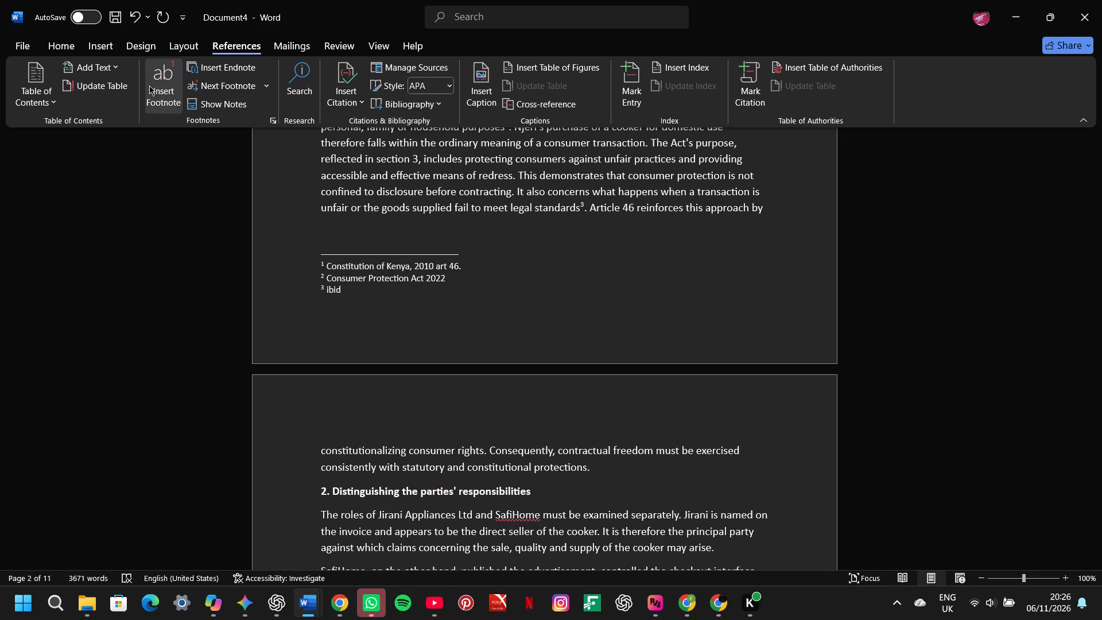
pyautogui.click(149, 86)
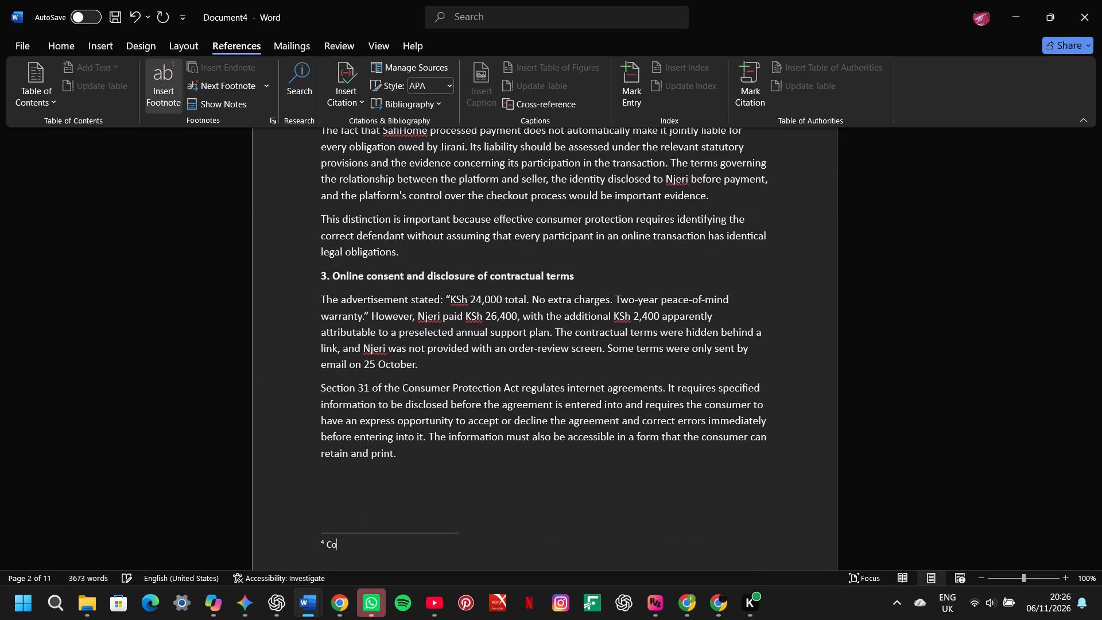
pyautogui.write('nstitution of')
pyautogui.press('space')
pyautogui.write('neya')
pyautogui.press('BackSpace')
pyautogui.press('BackSpace')
pyautogui.press('BackSpace')
pyautogui.press('BackSpace')
pyautogui.write('enya 2010')
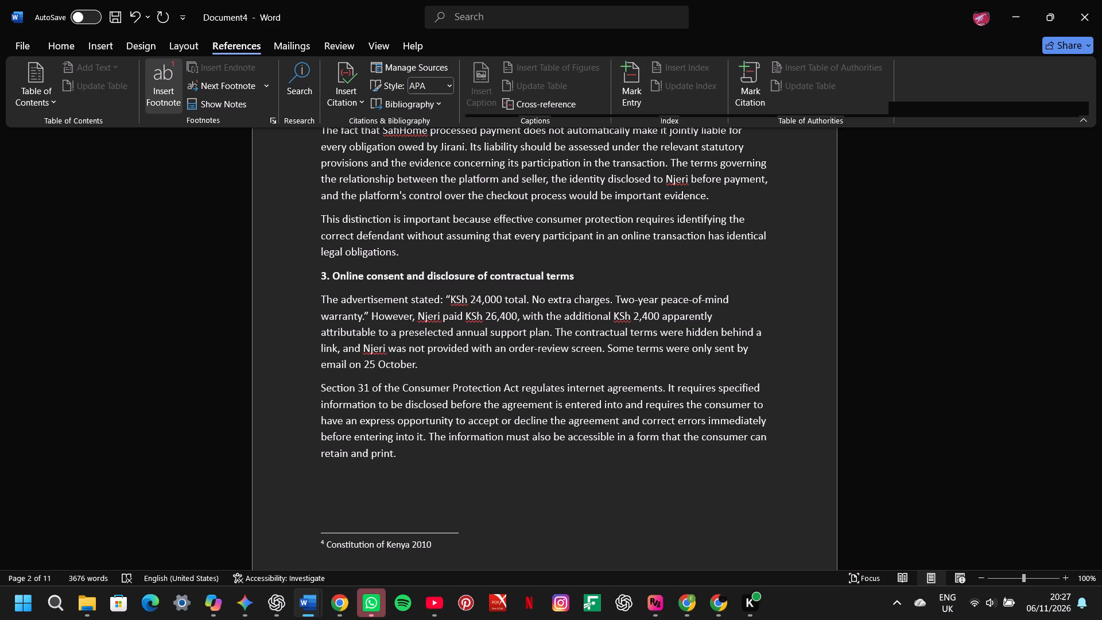
pyautogui.press('space')
pyautogui.write('art')
pyautogui.press('space')
pyautogui.write('46')
pyautogui.press('.')
pyautogui.press('Left')
pyautogui.press('Left')
pyautogui.press('Left')
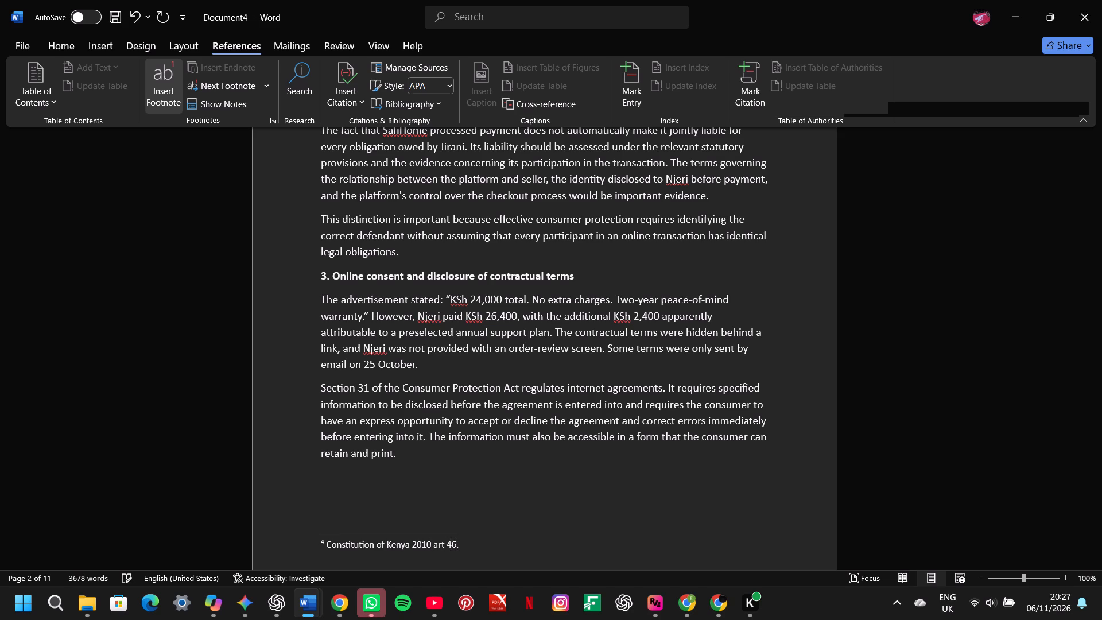
pyautogui.press('Left')
pyautogui.press('Left')
pyautogui.press('Left')
pyautogui.press('Left')
pyautogui.press('Left')
pyautogui.press(',')
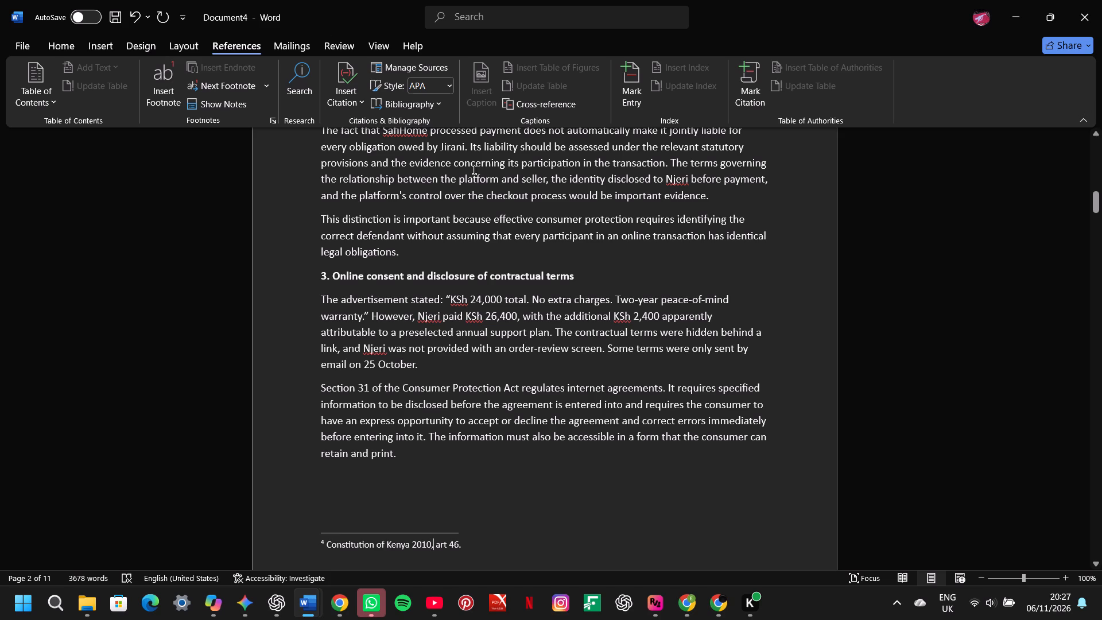
# Copy the full text of footnote 4, "Constitution of Kenya 2010, art 46.".
pyautogui.scroll(1, 474, 170)
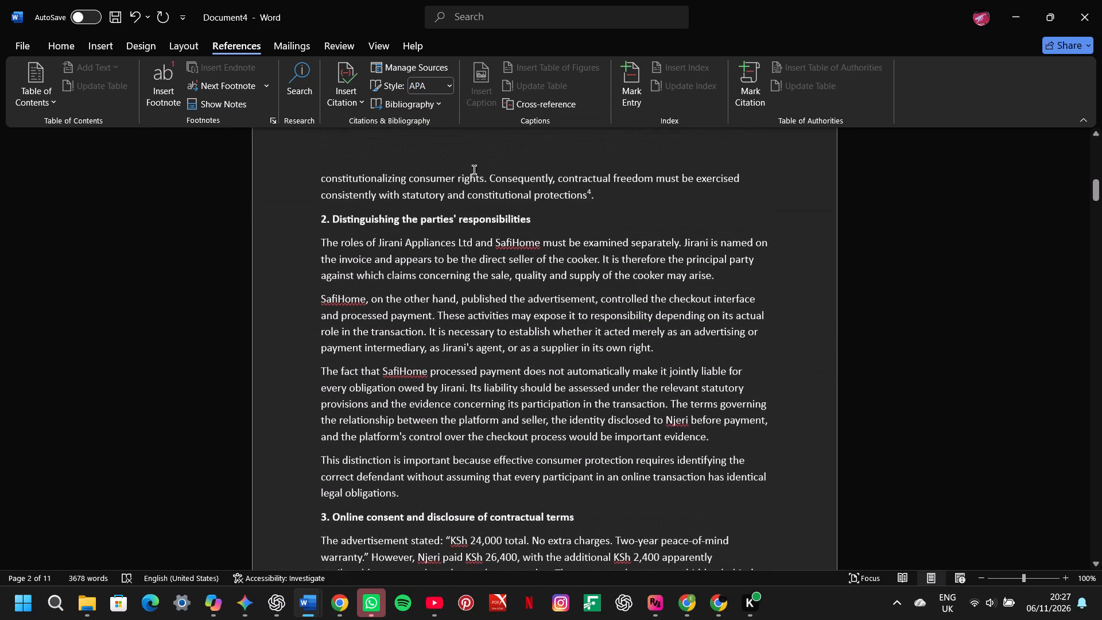
pyautogui.scroll(1, 474, 170)
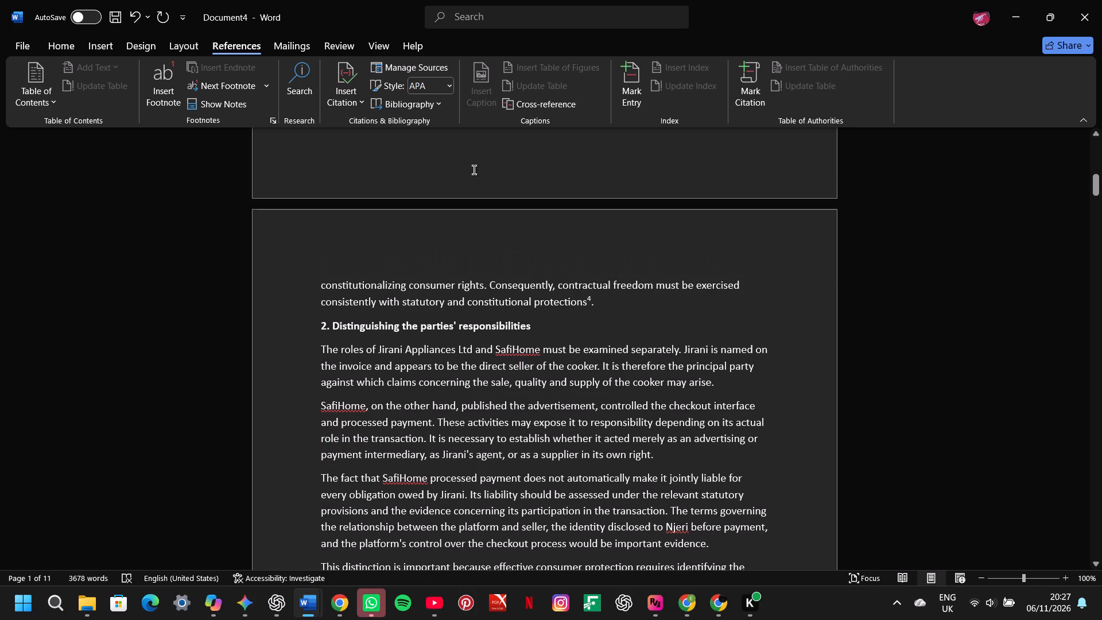
pyautogui.scroll(-1, 574, 321)
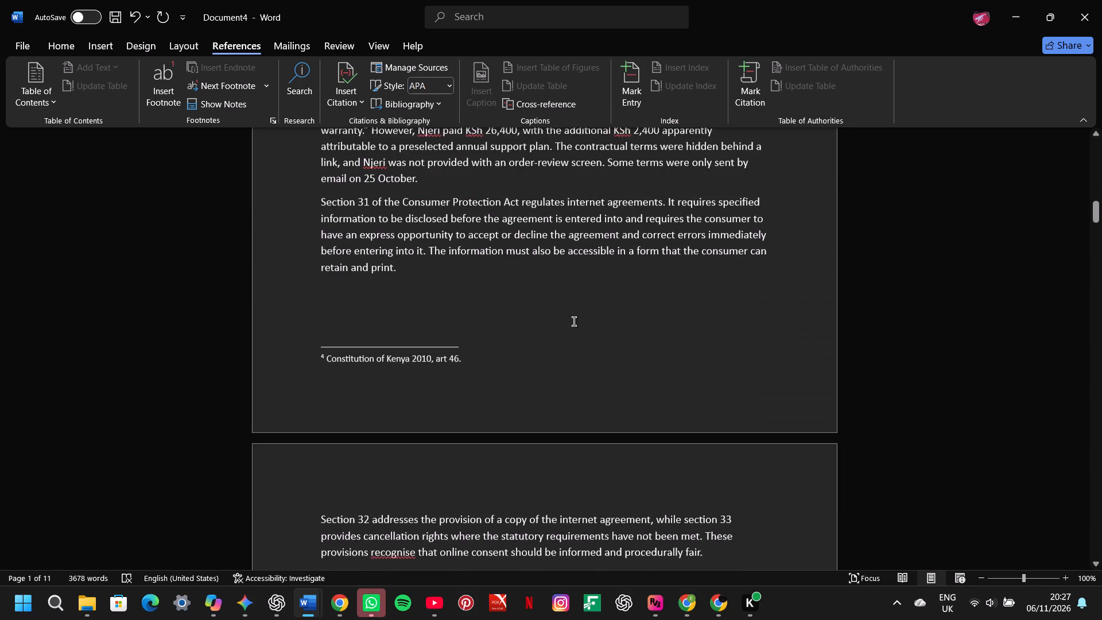
pyautogui.moveTo(467, 356); pyautogui.dragTo(339, 353)
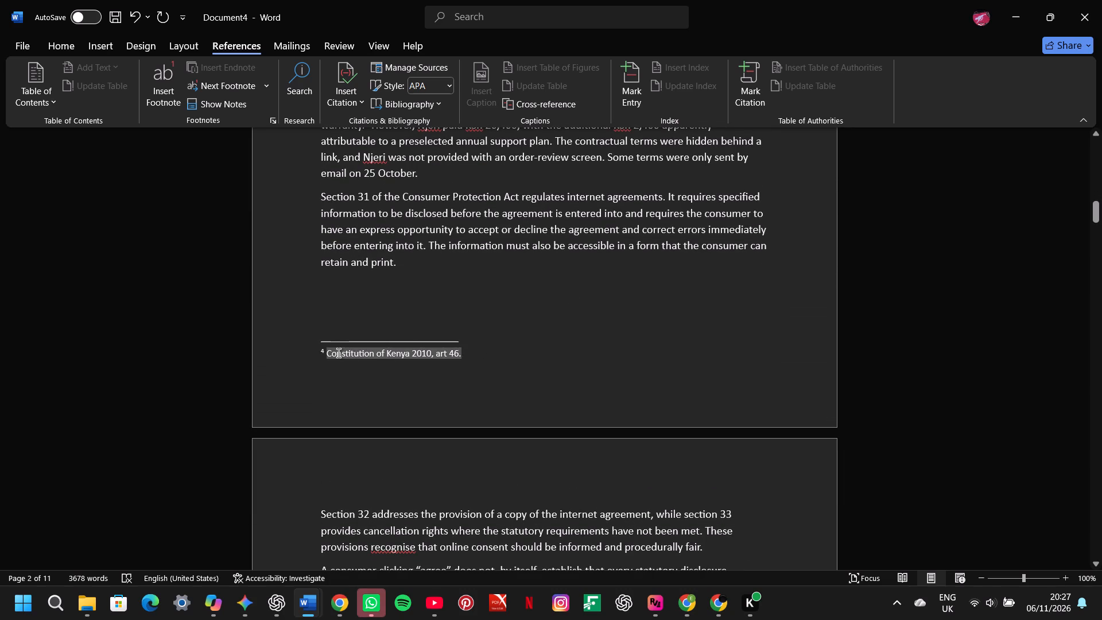
pyautogui.moveTo(339, 353); pyautogui.dragTo(327, 350)
pyautogui.click(327, 350)
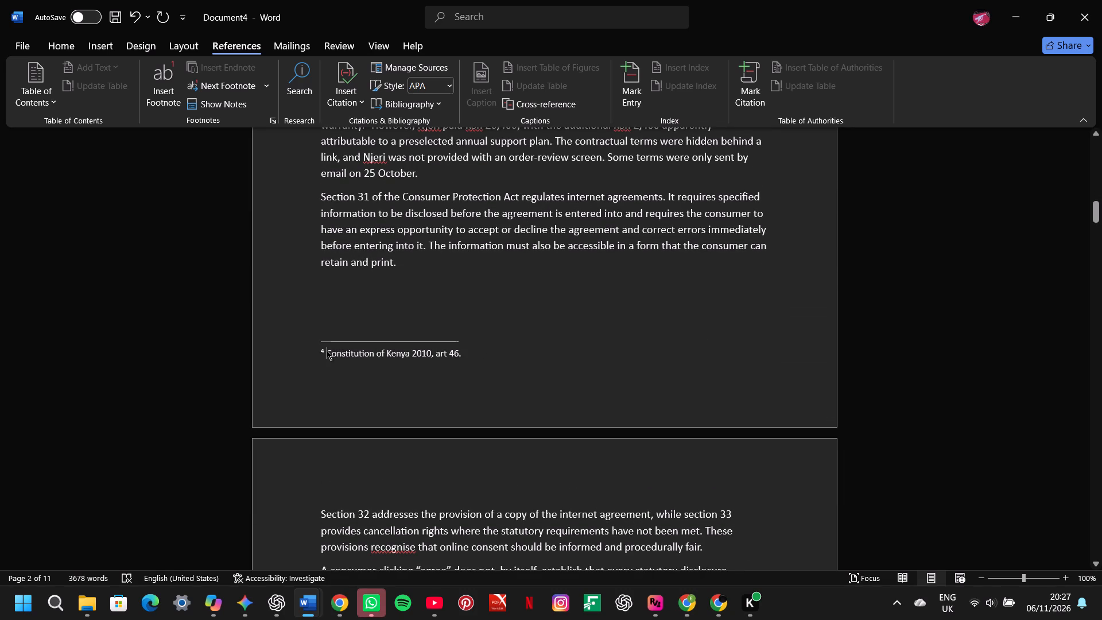
pyautogui.moveTo(327, 350); pyautogui.dragTo(470, 352)
pyautogui.click(470, 352)
pyautogui.moveTo(470, 352); pyautogui.dragTo(327, 355)
pyautogui.hotkey('ctrl', 'c')
pyautogui.keyDown('ctrl'); pyautogui.click(327, 355); pyautogui.keyUp('ctrl')
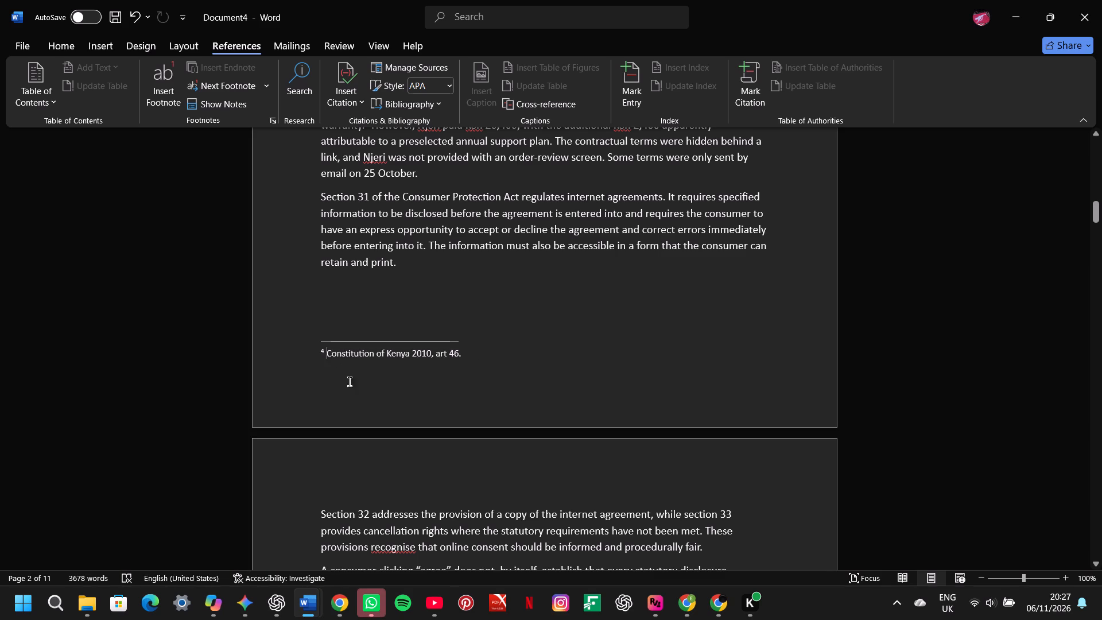
pyautogui.click(353, 387)
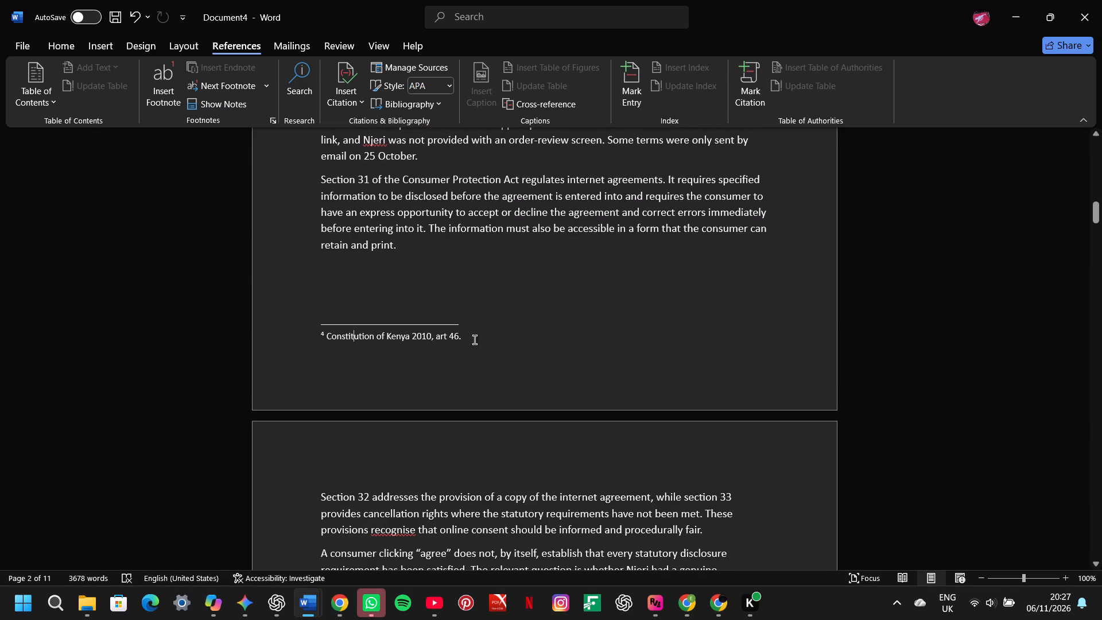
pyautogui.moveTo(475, 339); pyautogui.dragTo(325, 339)
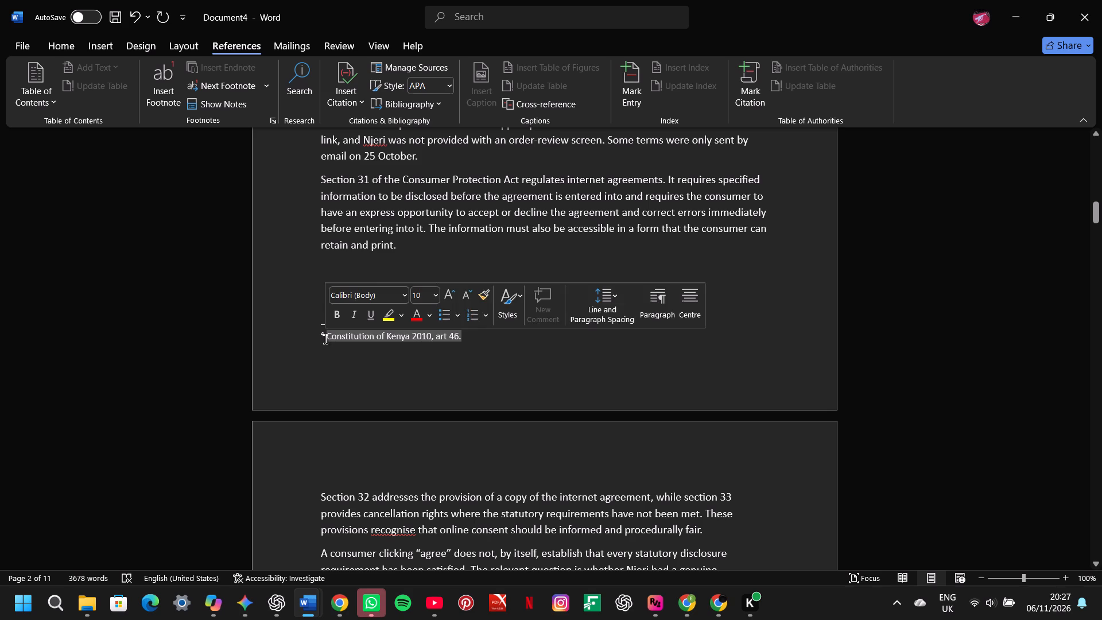
pyautogui.hotkey('ctrl', 'c')
pyautogui.click(325, 339)
# Delete the footnote reference after "statutory and constitutional protections", keeping the sentence's full stop.
pyautogui.click(624, 299)
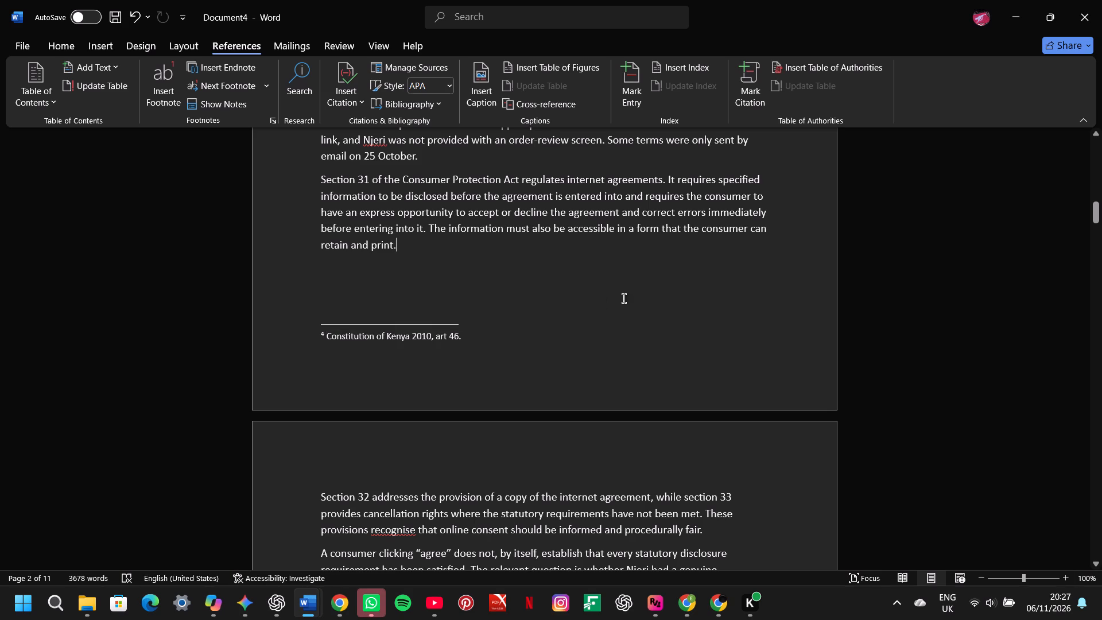
pyautogui.scroll(1, 624, 299)
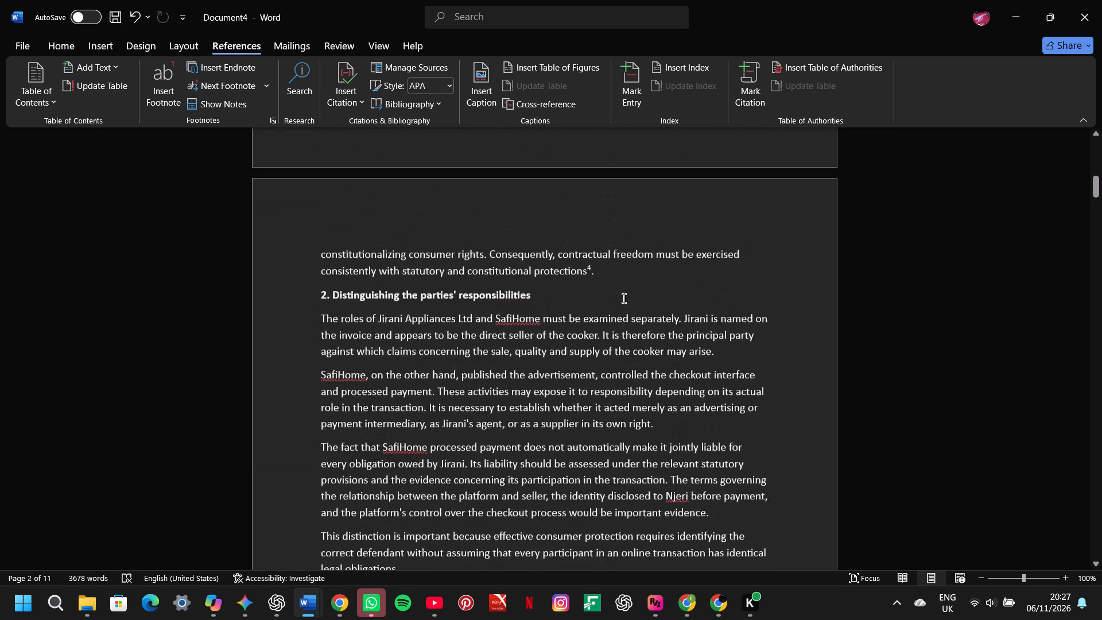
pyautogui.click(588, 273)
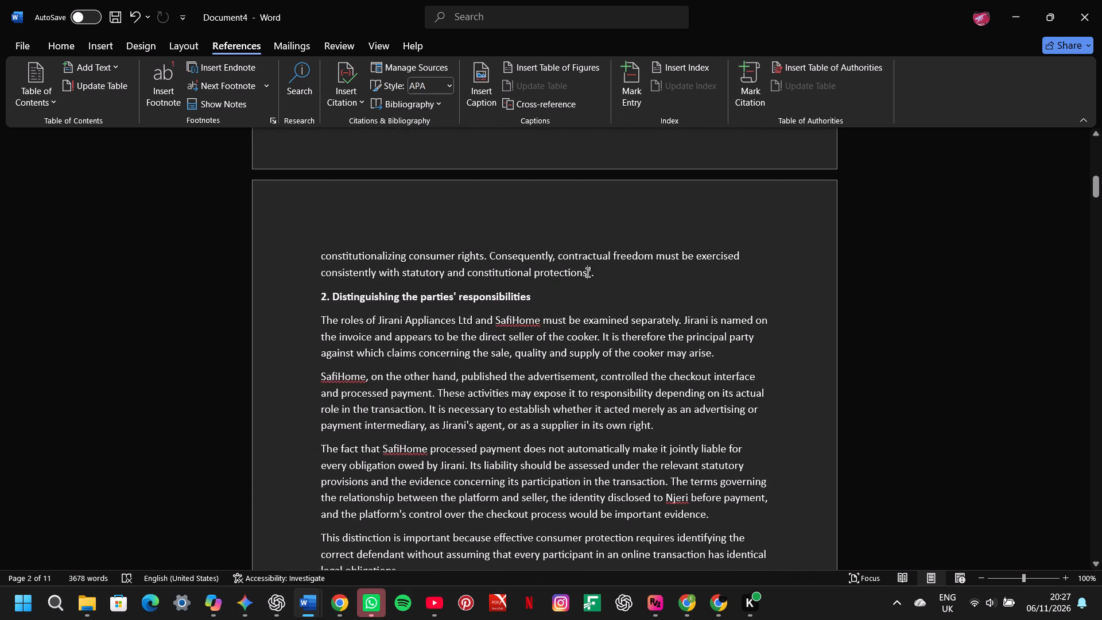
pyautogui.press('Delete')
pyautogui.press('Delete')
# Insert a footnote after "constitutionalizing consumer rights" containing the copied text "Constitution of Kenya 2010, art 46.".
pyautogui.click(483, 258)
pyautogui.click(172, 84)
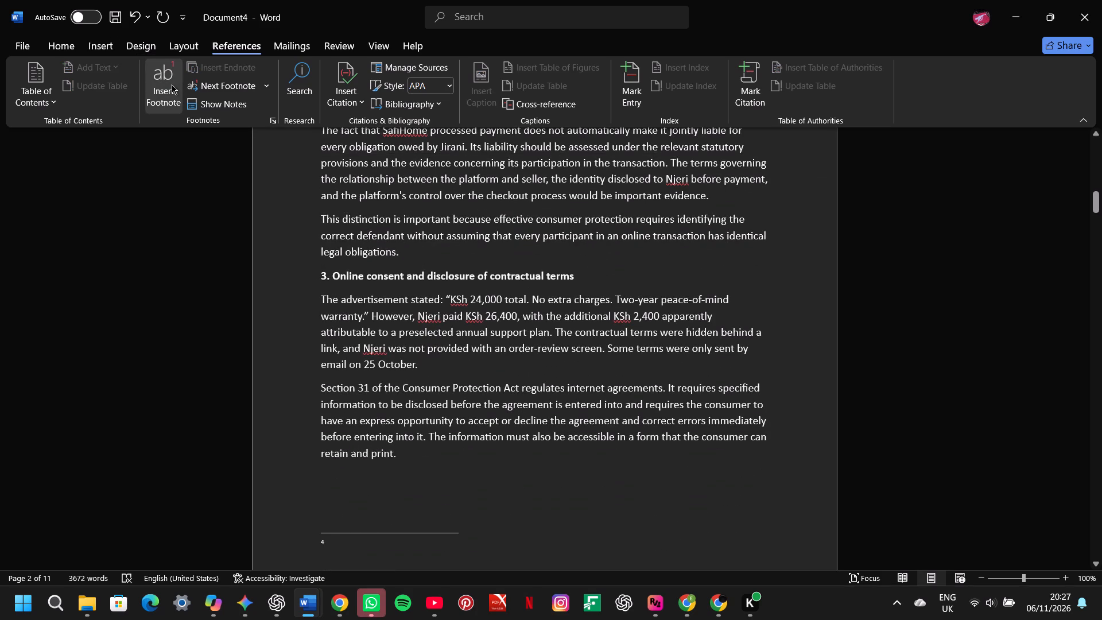
pyautogui.hotkey('ctrl', 'v')
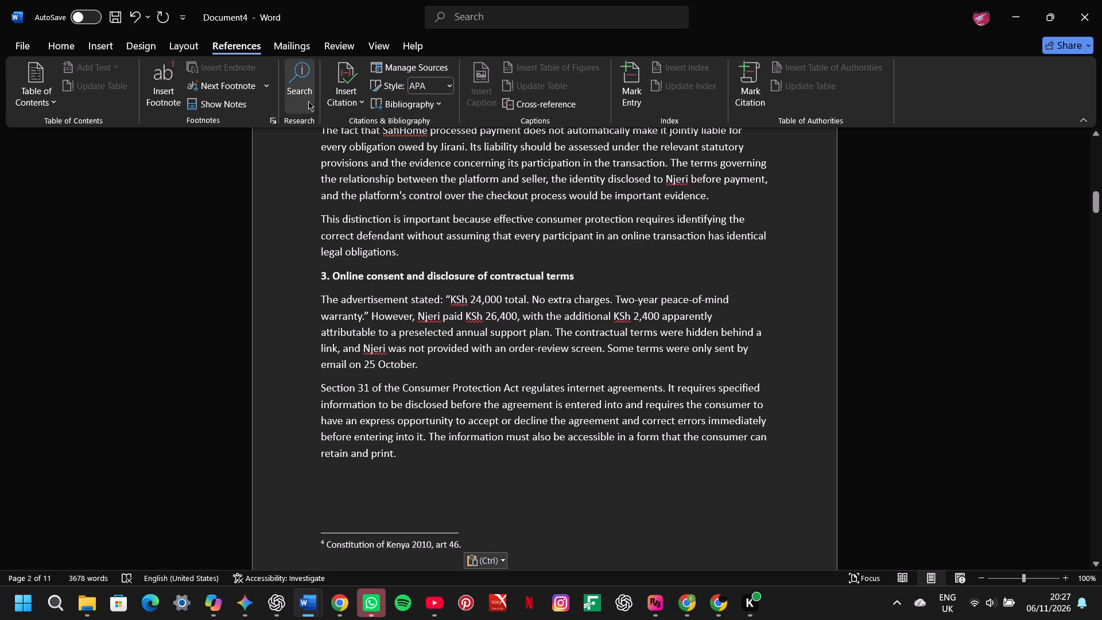
# Merge the four paragraphs under "2. Distinguishing the parties' responsibilities" into a single paragraph, with a space at each join.
pyautogui.scroll(1, 440, 240)
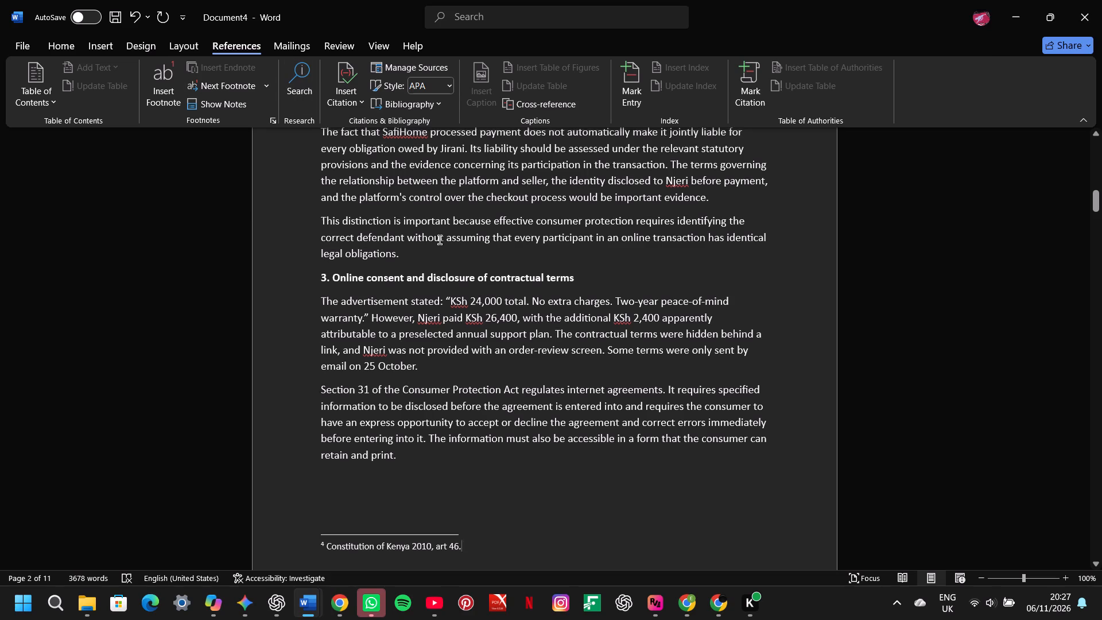
pyautogui.scroll(2, 440, 240)
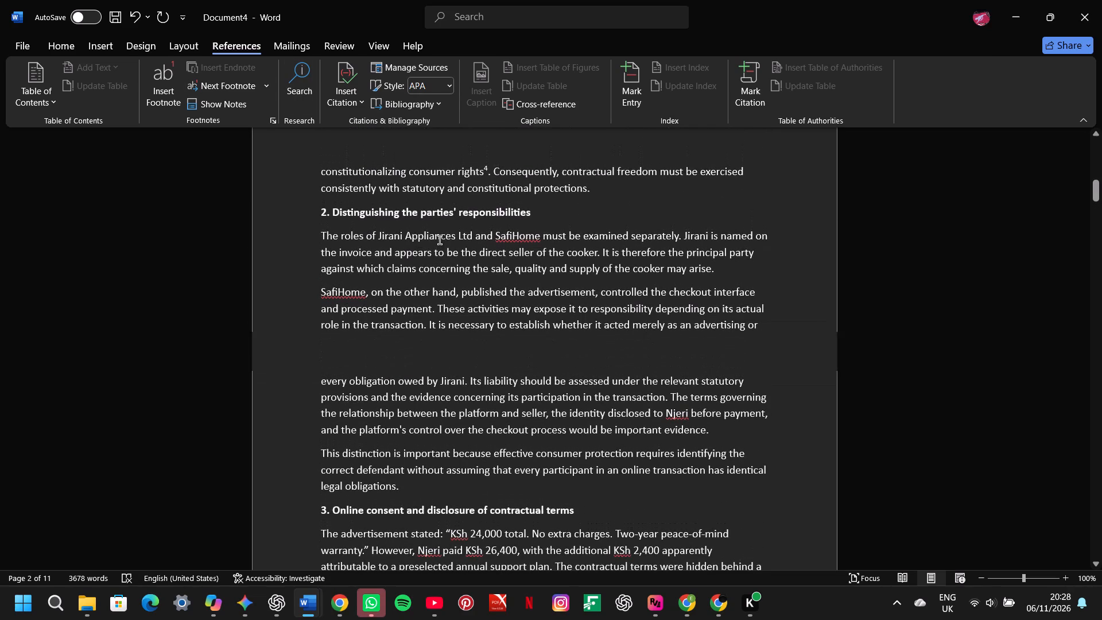
pyautogui.scroll(1, 440, 240)
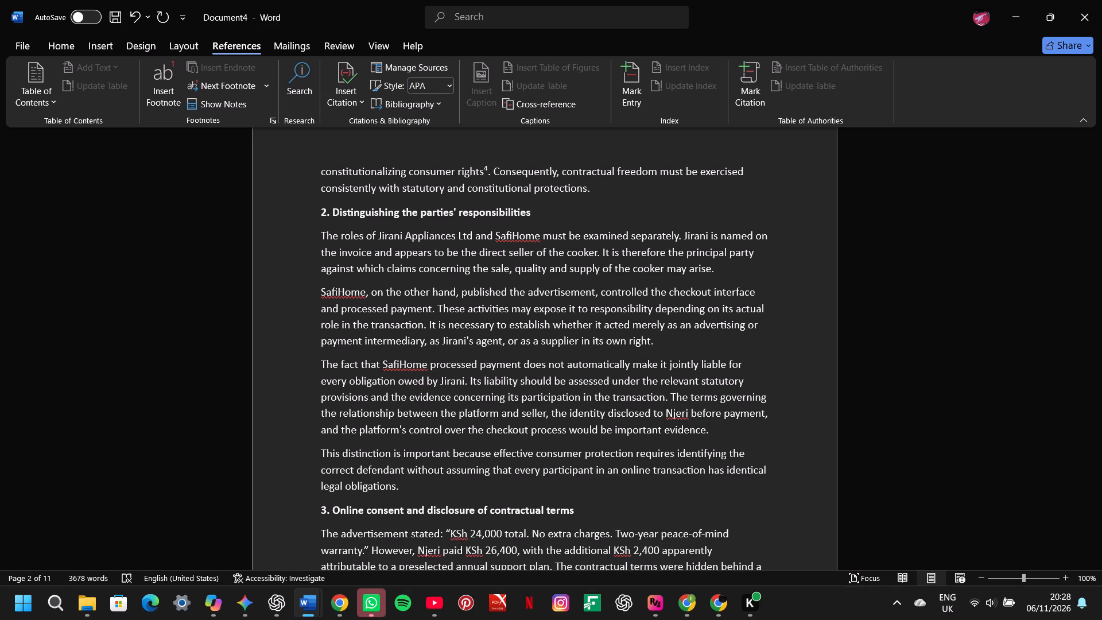
pyautogui.click(316, 294)
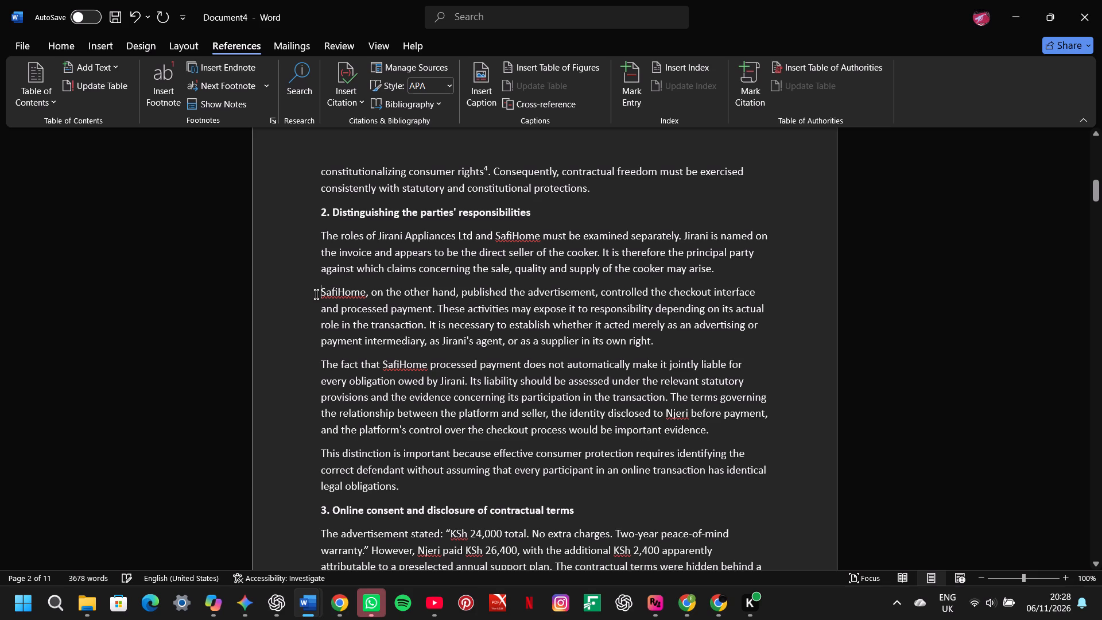
pyautogui.press('BackSpace')
pyautogui.press('space')
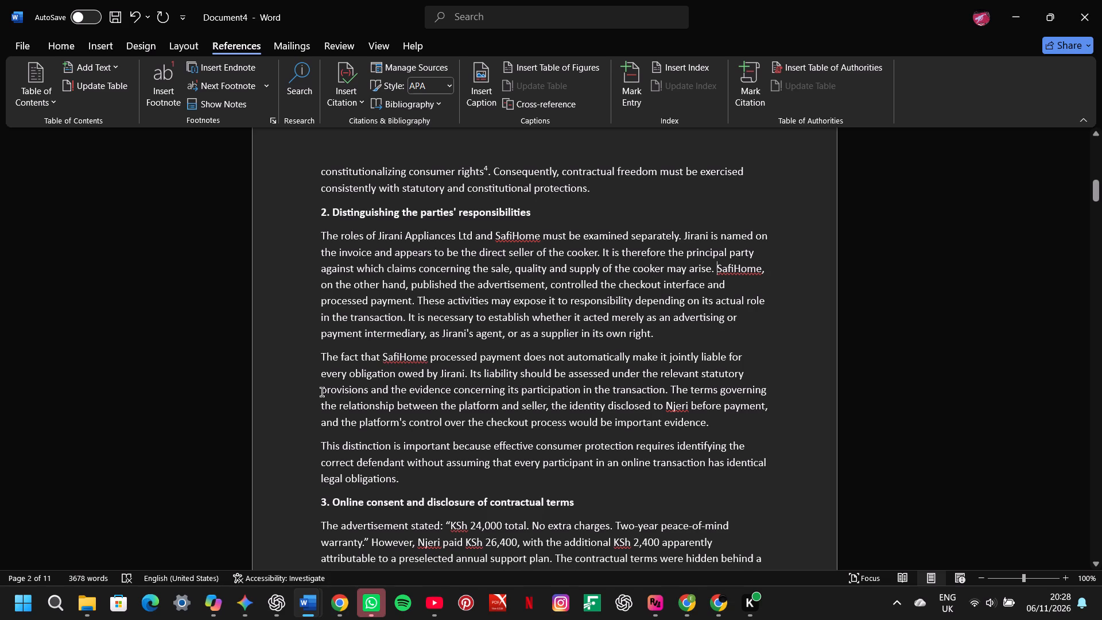
pyautogui.click(319, 359)
pyautogui.press('BackSpace')
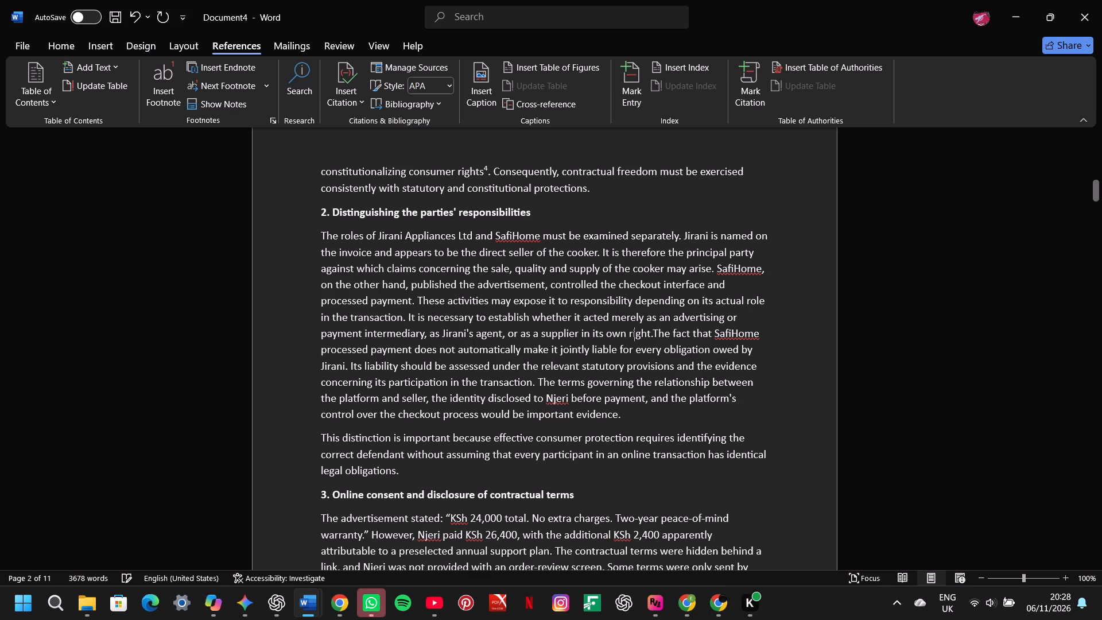
pyautogui.press('space')
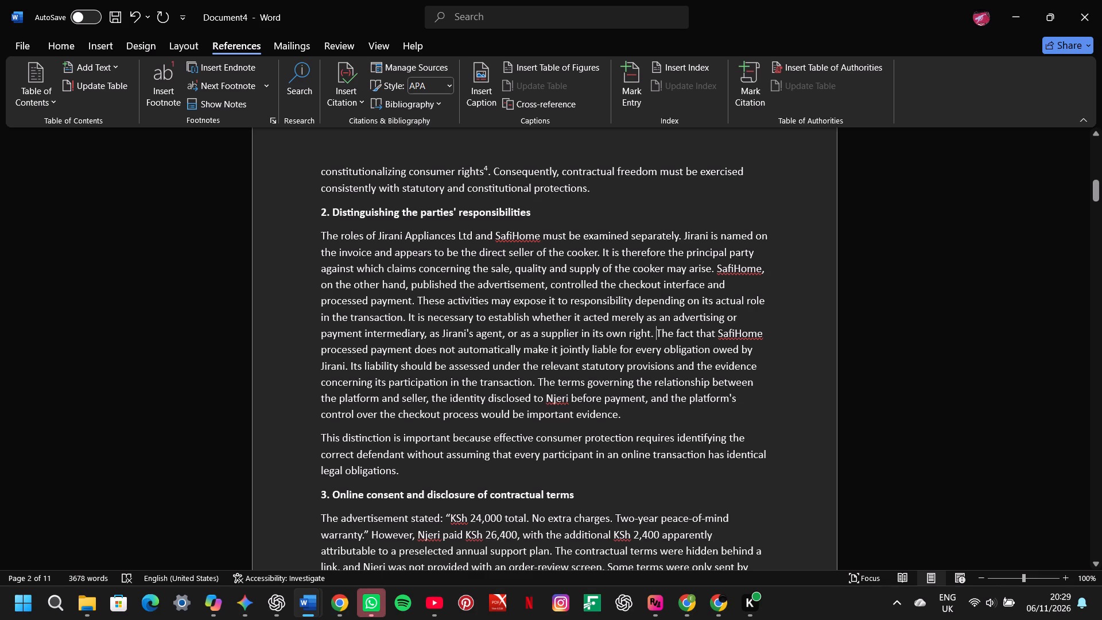
pyautogui.click(319, 437)
pyautogui.press('BackSpace')
pyautogui.press('space')
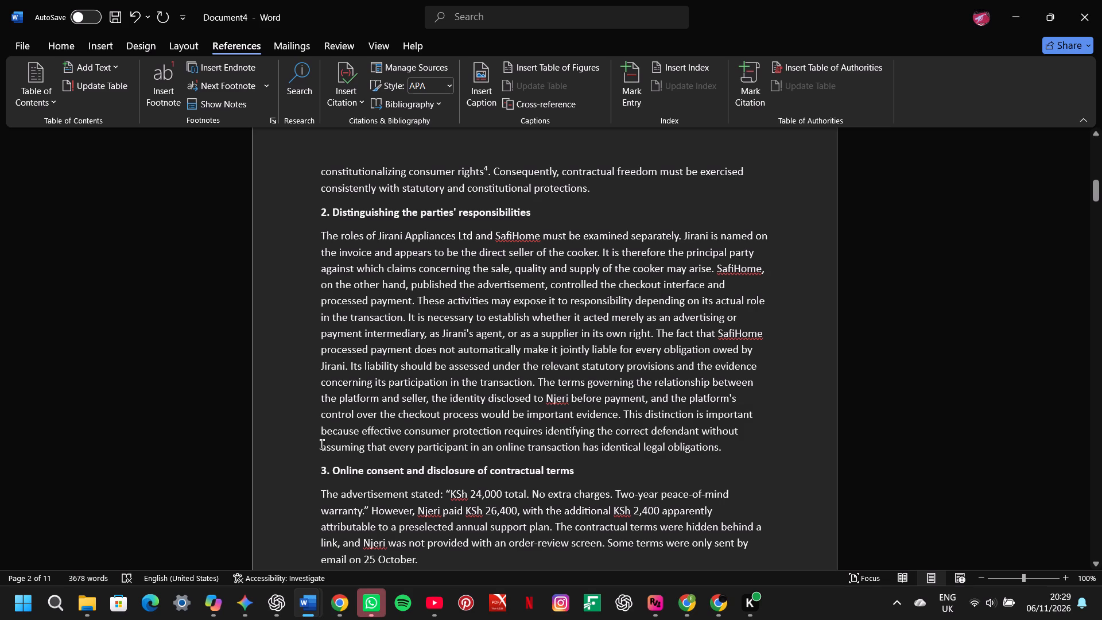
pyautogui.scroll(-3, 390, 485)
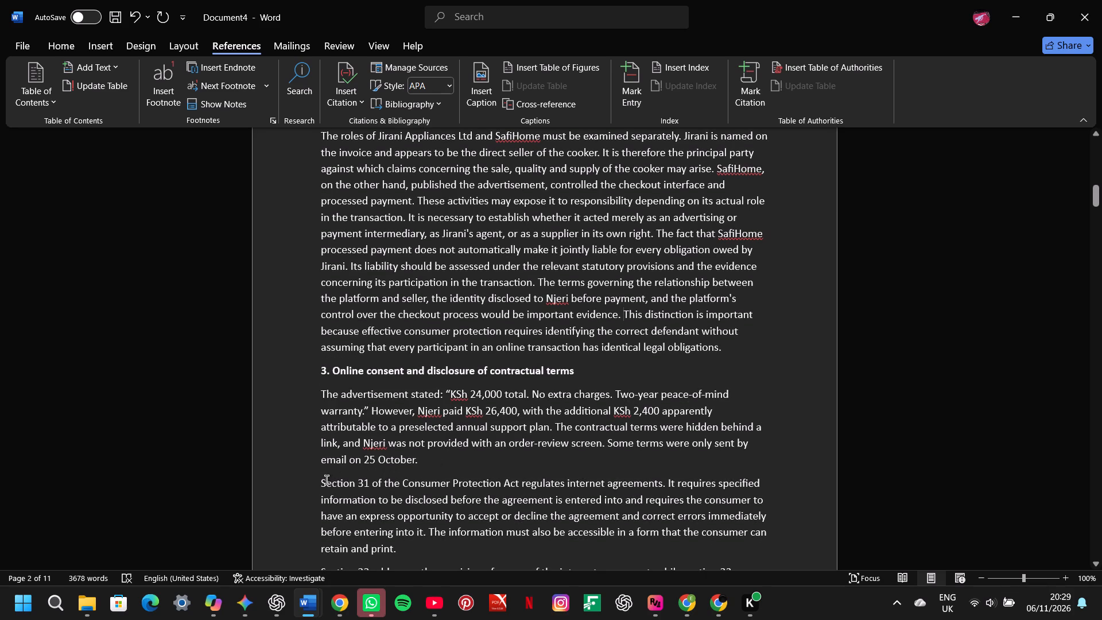
# Merge the paragraph starting "Section 31 of the Consumer Protection Act" into the one before it, with a space at the join.
pyautogui.click(319, 485)
pyautogui.press('BackSpace')
pyautogui.press('space')
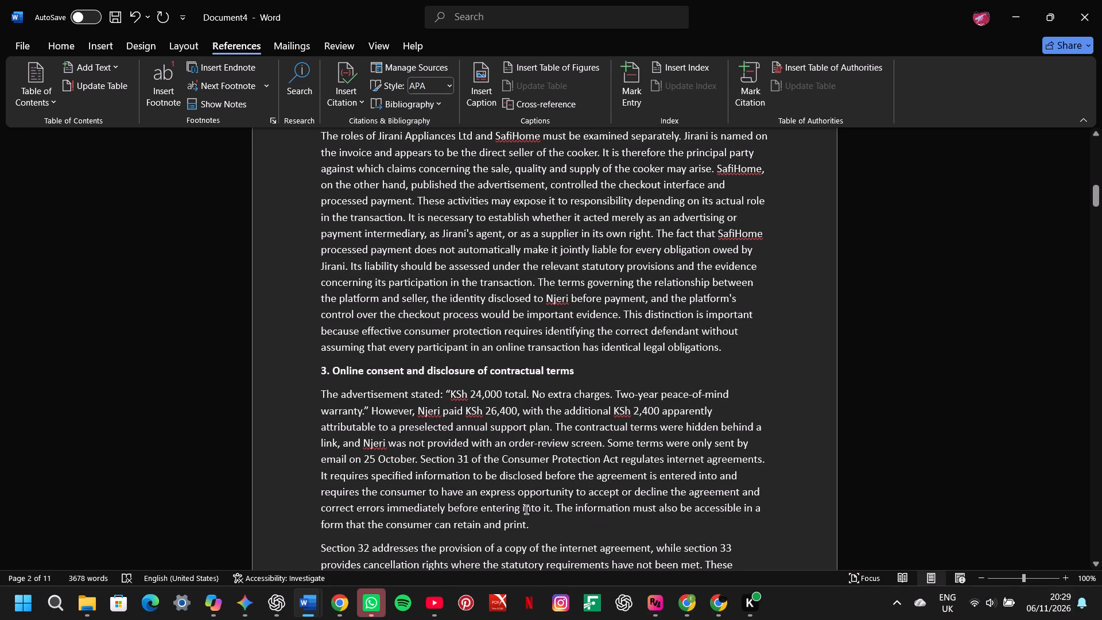
# Check section 31, on disclosure of information on internet agreements, in the Consumer Protection Act in Chrome and return to Document4 in Word.
pyautogui.click(329, 602)
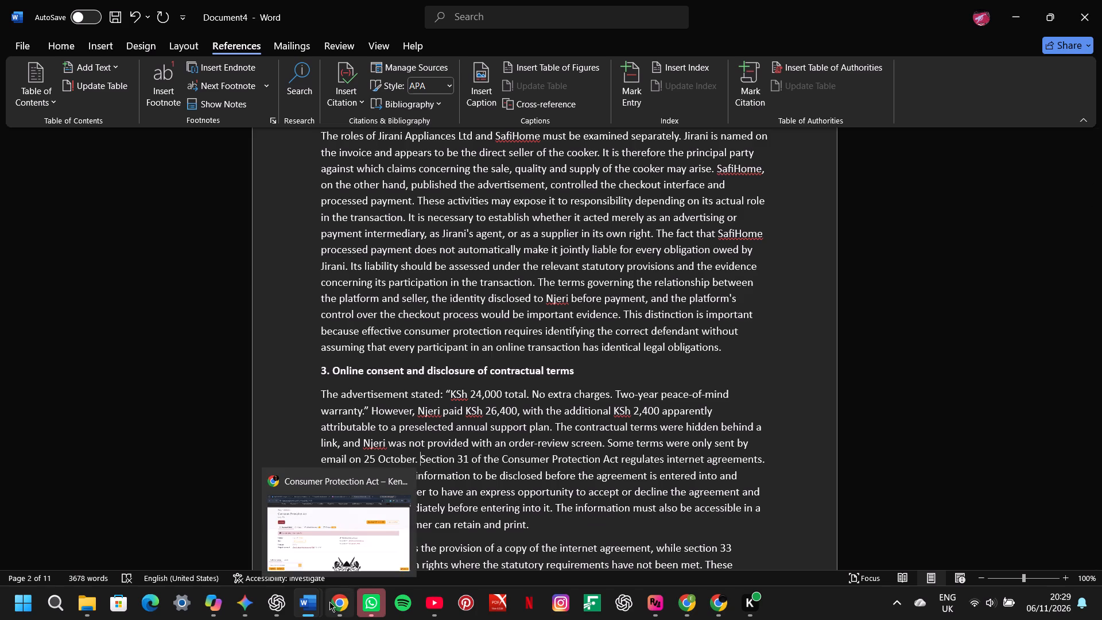
pyautogui.scroll(-20, 447, 347)
pyautogui.scroll(-12, 447, 347)
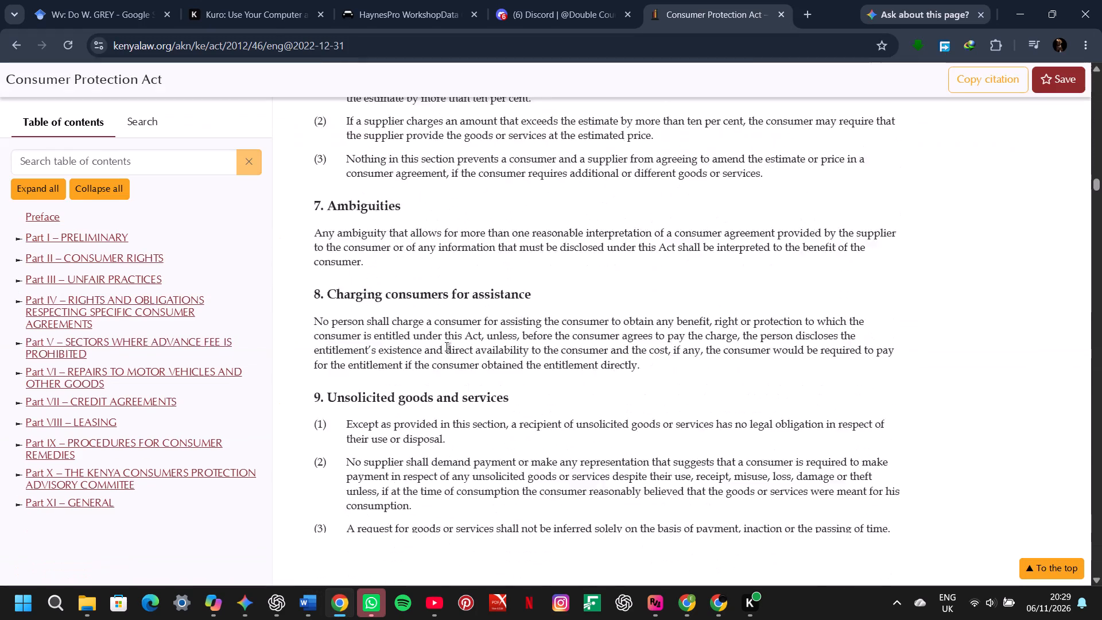
pyautogui.scroll(-20, 447, 347)
pyautogui.scroll(-19, 447, 347)
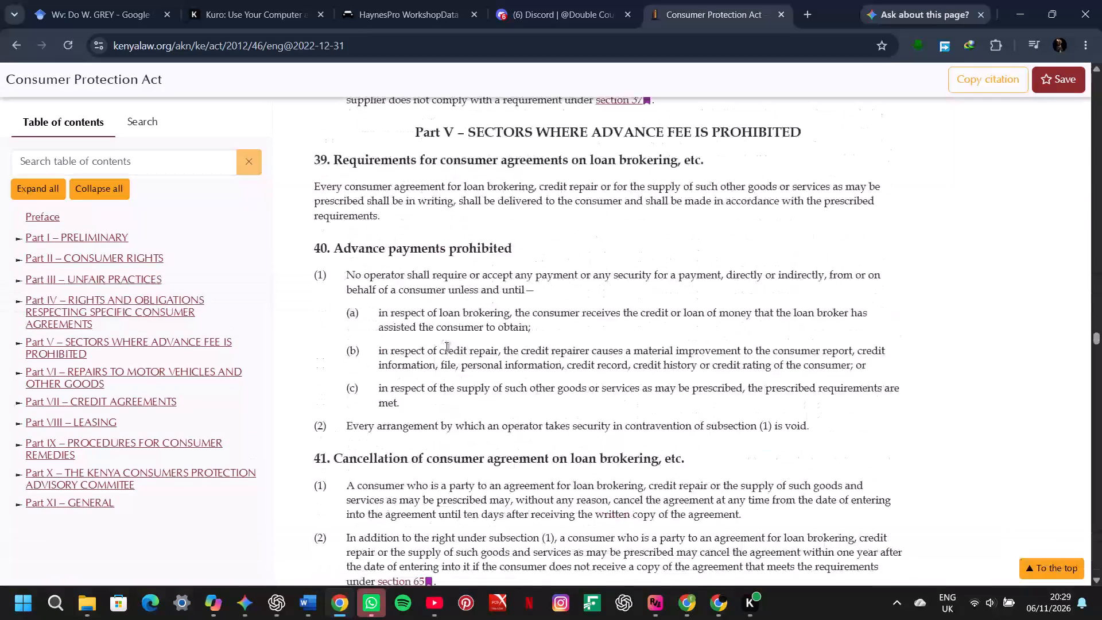
pyautogui.scroll(12, 447, 347)
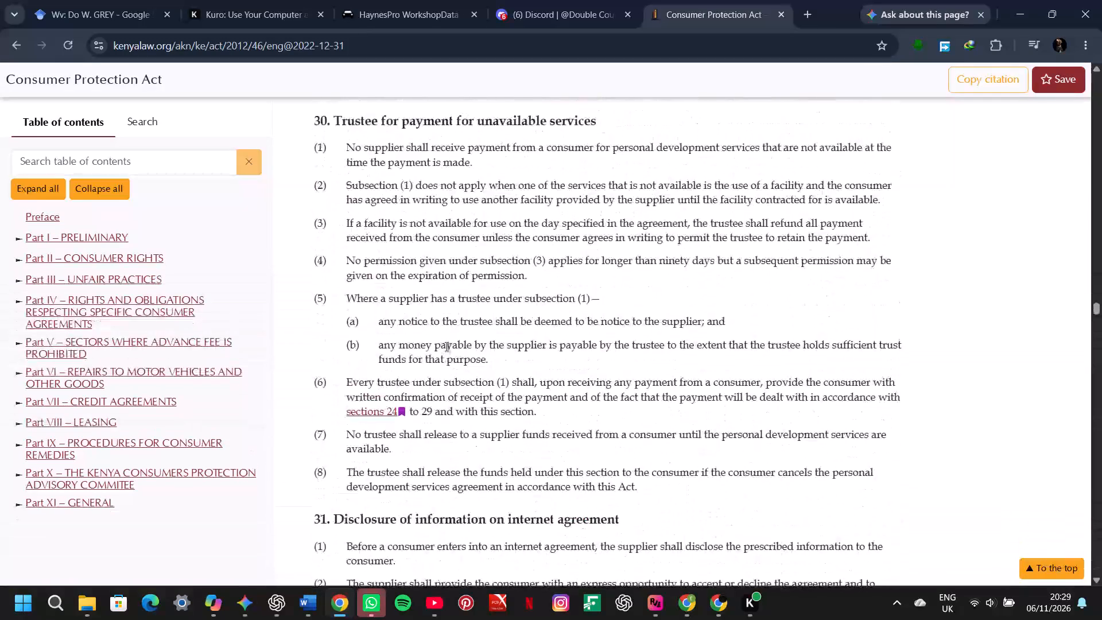
pyautogui.scroll(2, 447, 347)
pyautogui.scroll(-5, 447, 347)
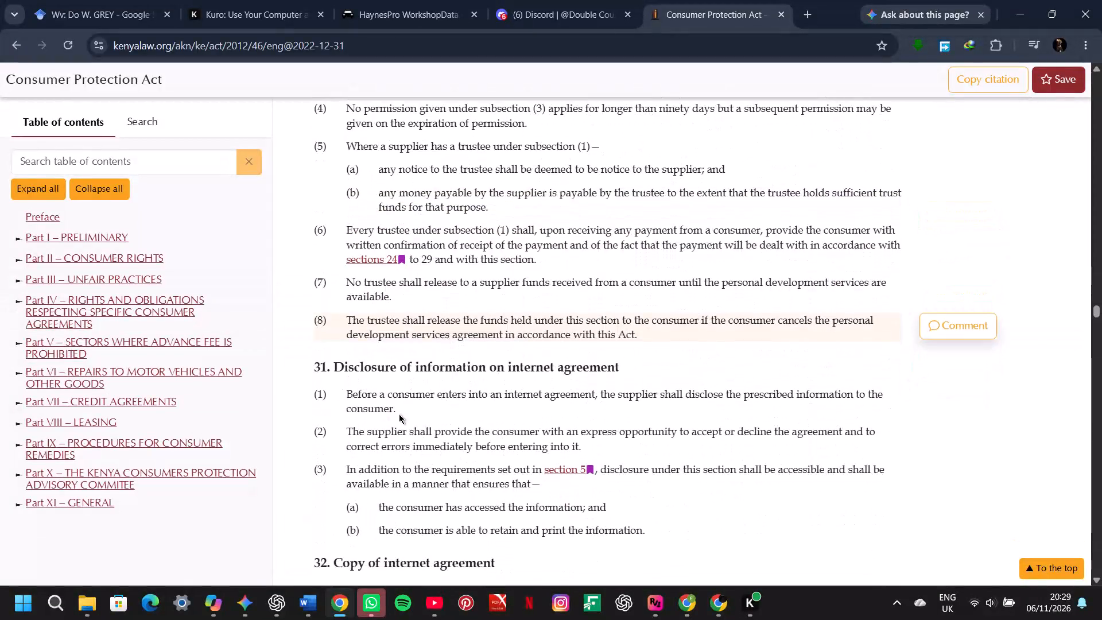
pyautogui.click(306, 609)
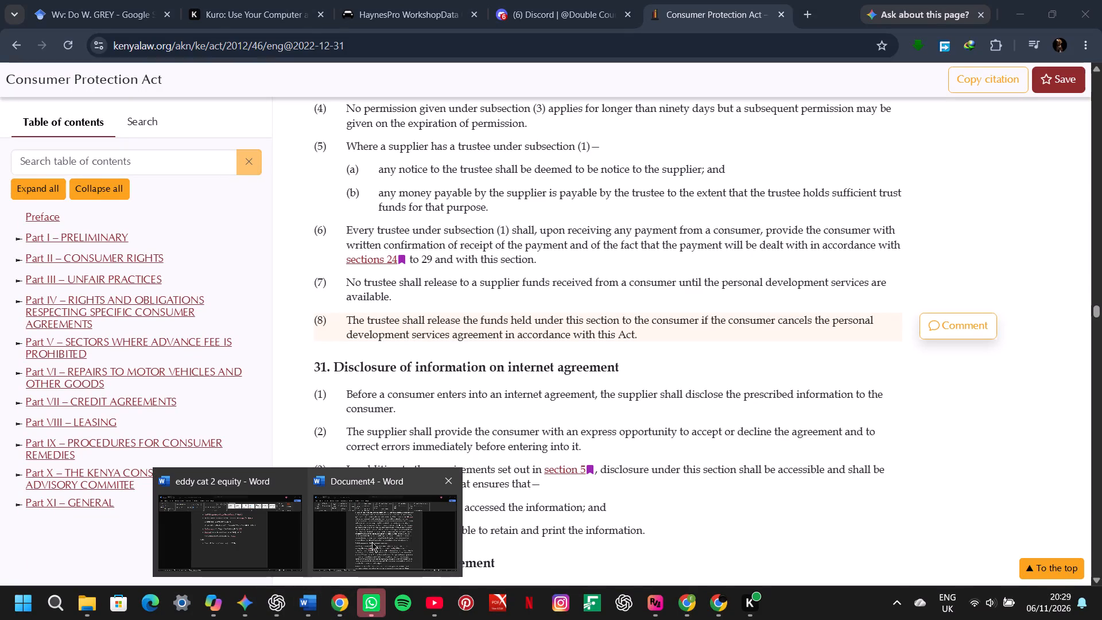
pyautogui.click(383, 537)
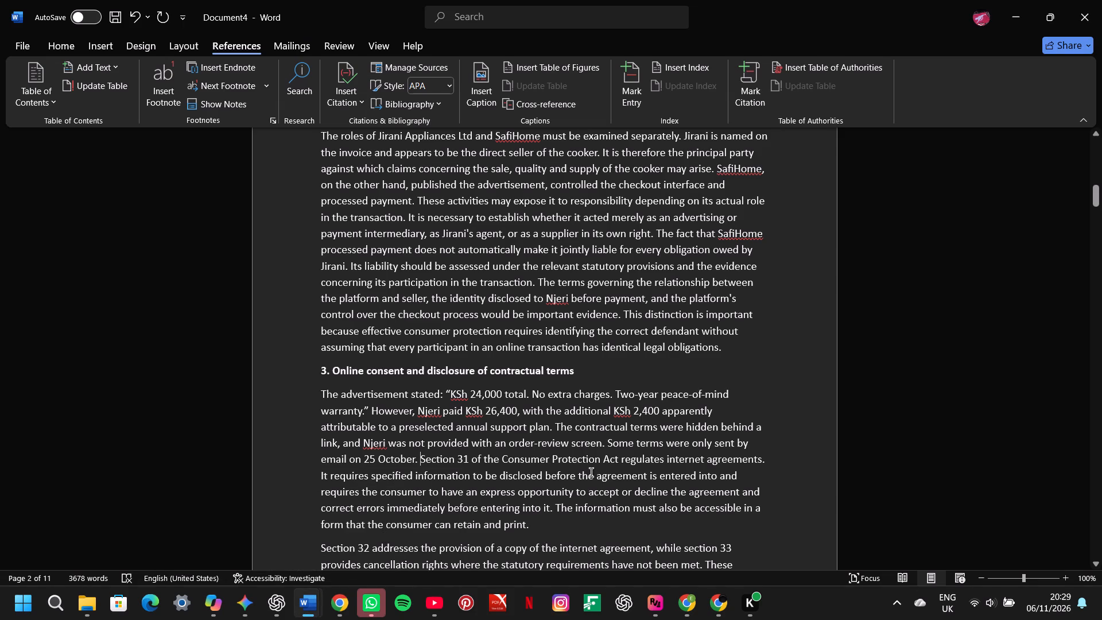
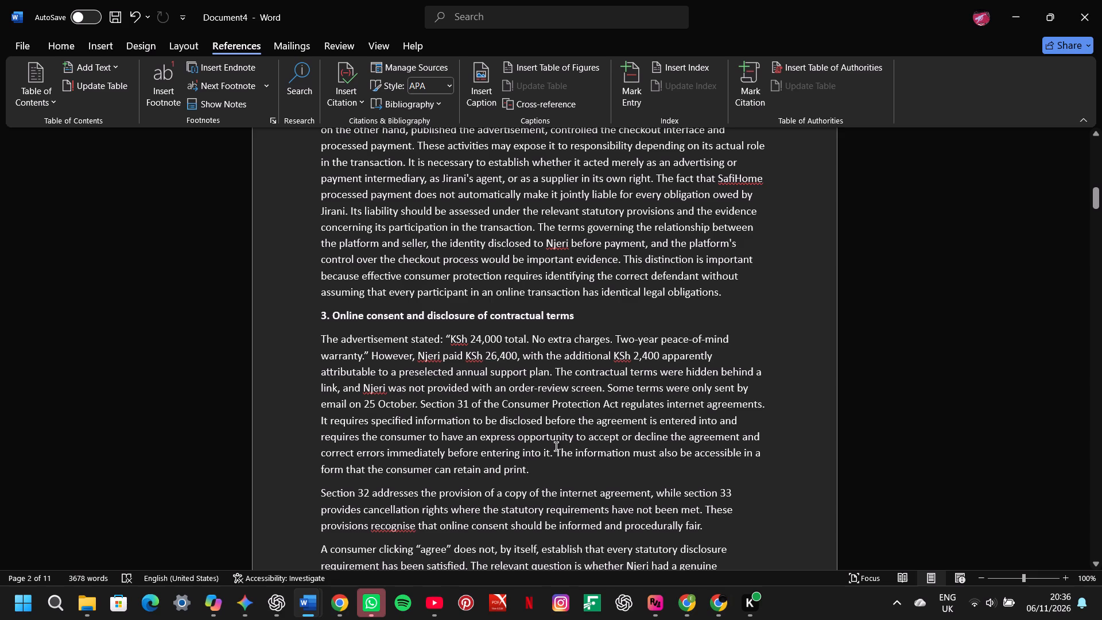
# Insert a footnote after "retain and print" in the online consent section with the text "Consumer Protection Act 2022".
pyautogui.click(525, 471)
pyautogui.click(163, 95)
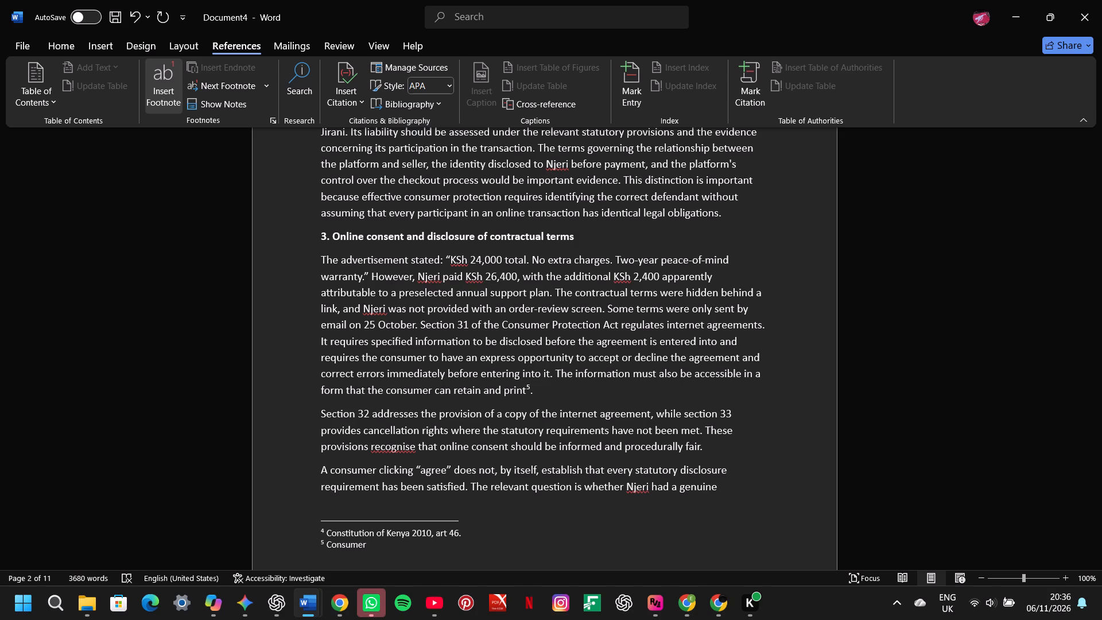
pyautogui.press('r')
pyautogui.write('otection')
pyautogui.press('space')
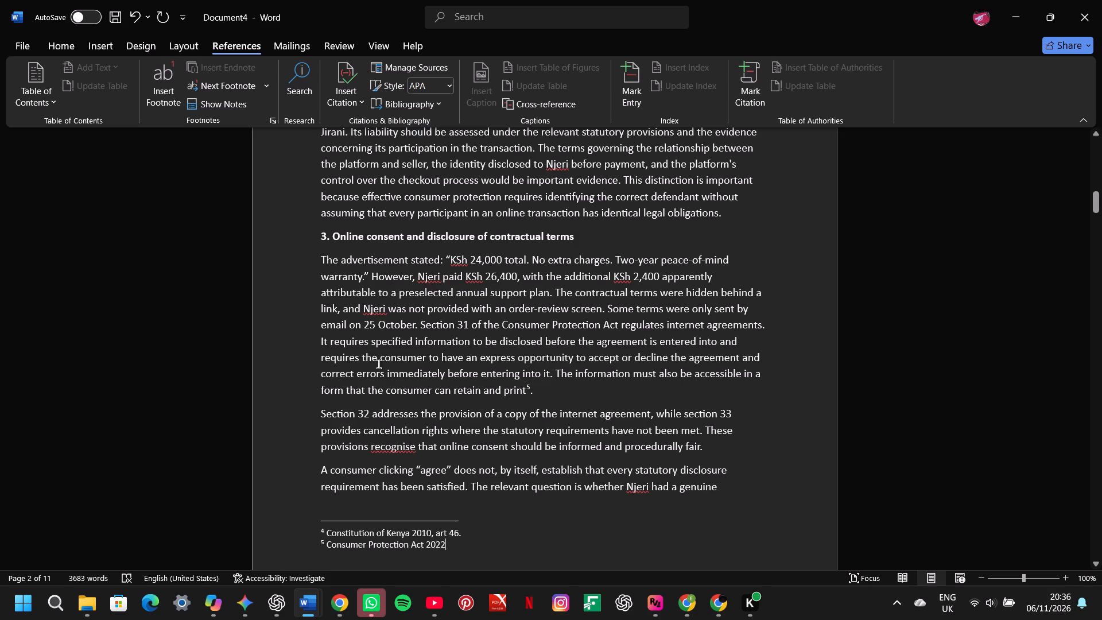
# Merge the paragraph starting "Section 32 addresses the provision" into the one before it, with a space at the join.
pyautogui.click(319, 411)
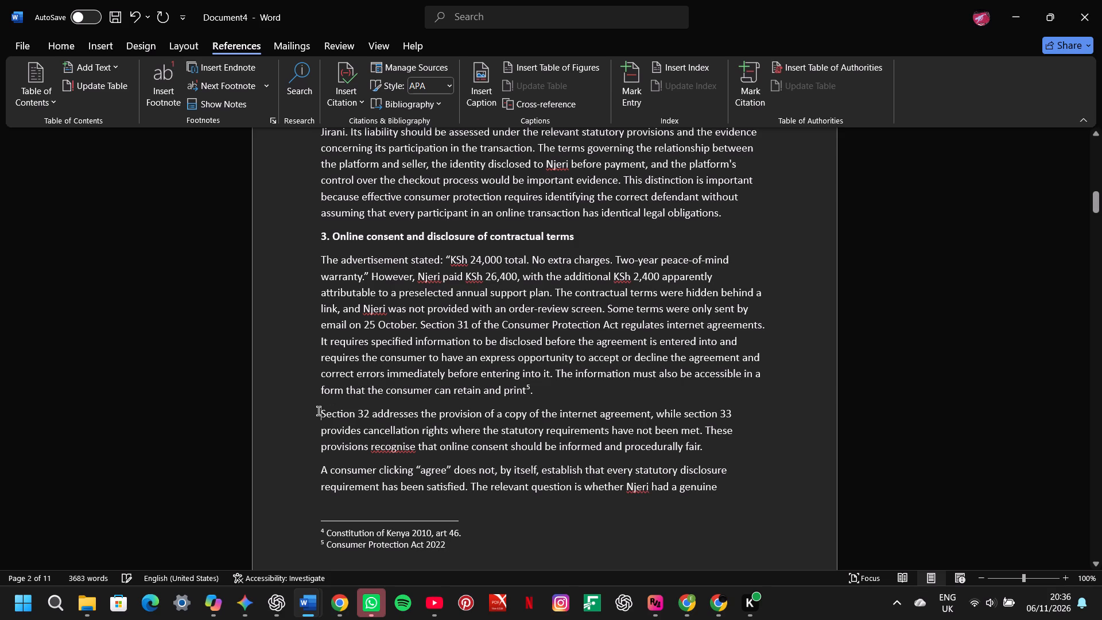
pyautogui.press('BackSpace')
pyautogui.press('space')
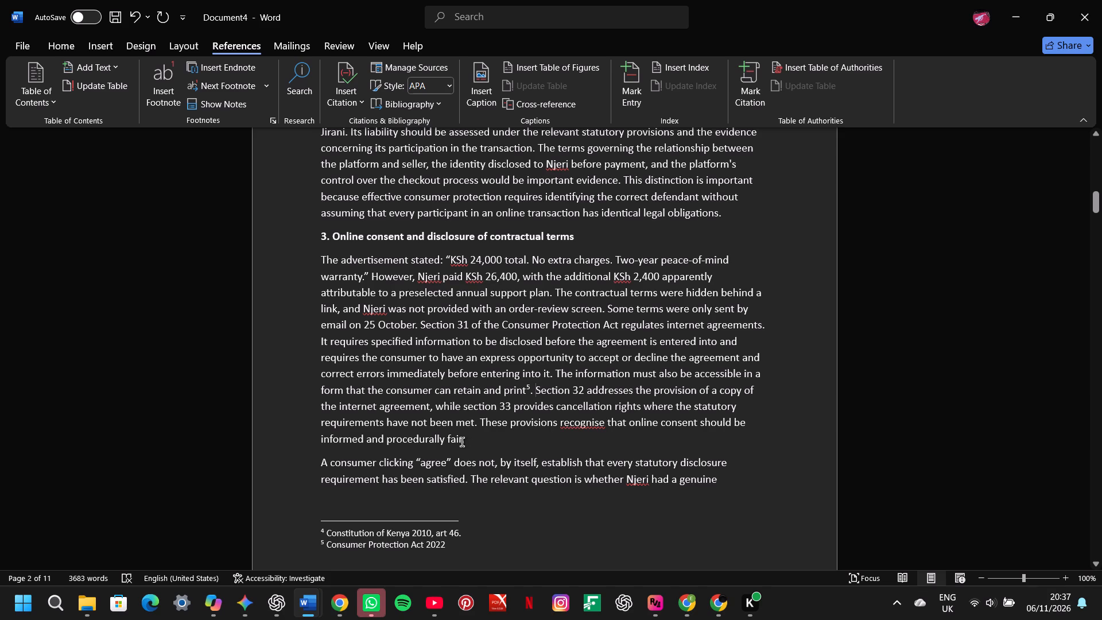
# Insert a footnote after "informed and procedurally fair" with the text "ibid".
pyautogui.click(461, 441)
pyautogui.click(164, 95)
pyautogui.write('ibis')
pyautogui.press('BackSpace')
pyautogui.press('d')
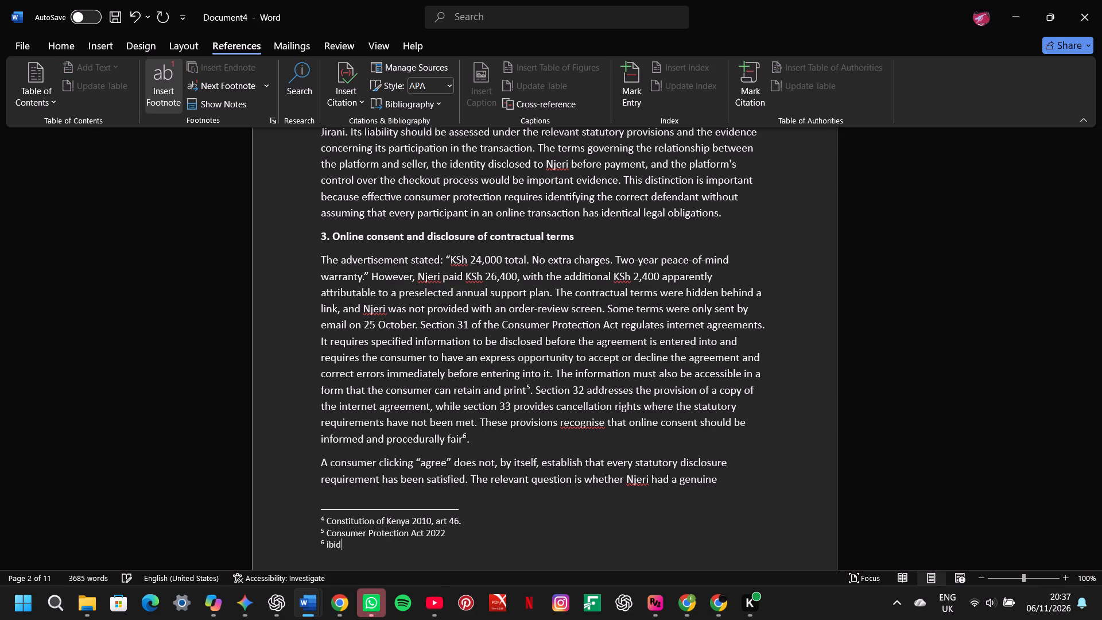
# Correct the flagged word "recognise" to the suggested spelling "recognize".
pyautogui.click(581, 428)
pyautogui.rightClick(581, 428)
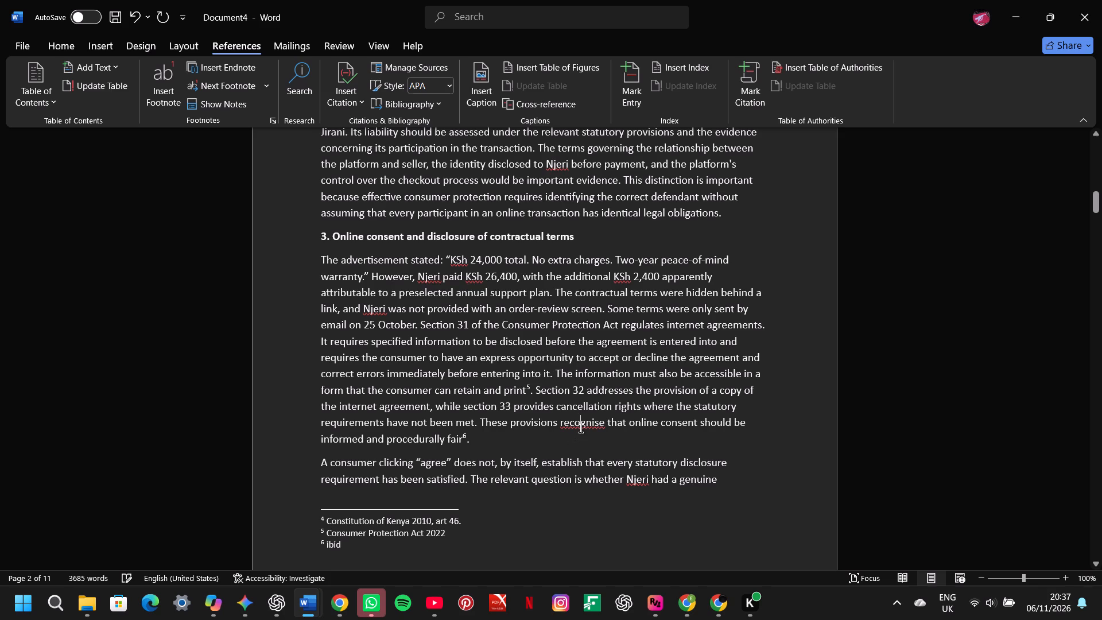
pyautogui.click(536, 79)
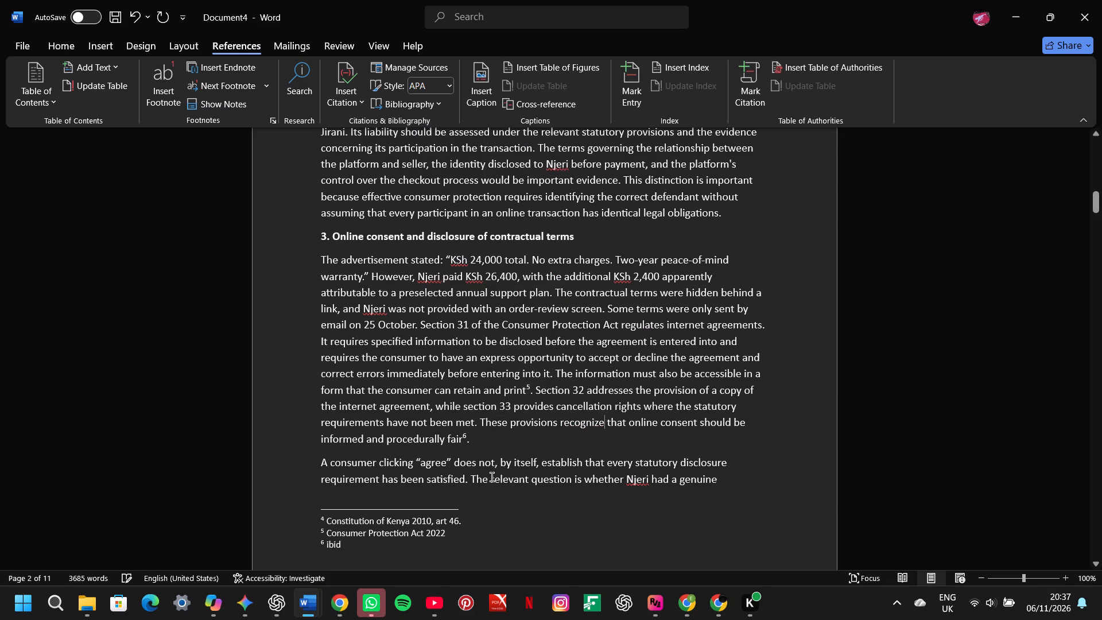
# Merge the paragraphs starting "A consumer clicking" and "Nevertheless, the mere presence" into the preceding text, with a space at each join.
pyautogui.click(322, 465)
pyautogui.press('BackSpace')
pyautogui.press('space')
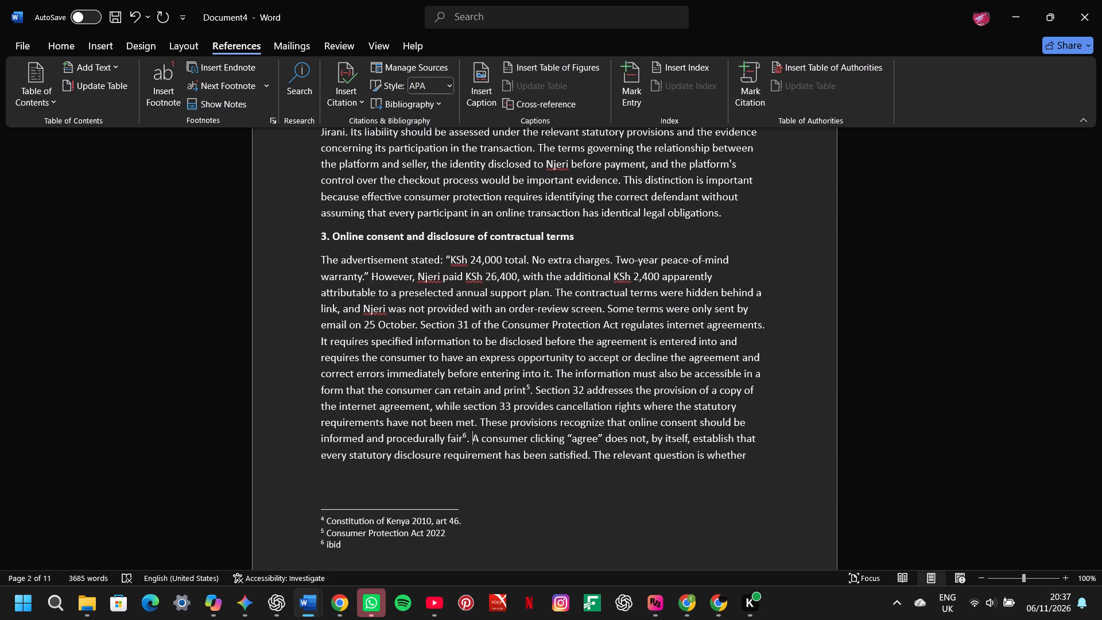
pyautogui.scroll(-1, 456, 487)
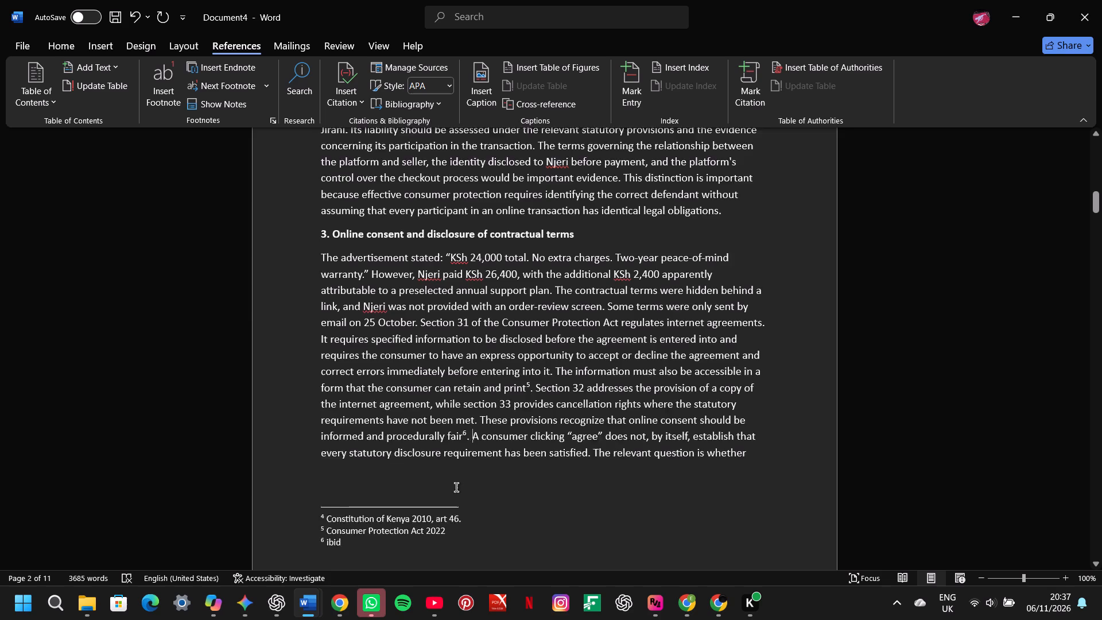
pyautogui.scroll(-1, 456, 487)
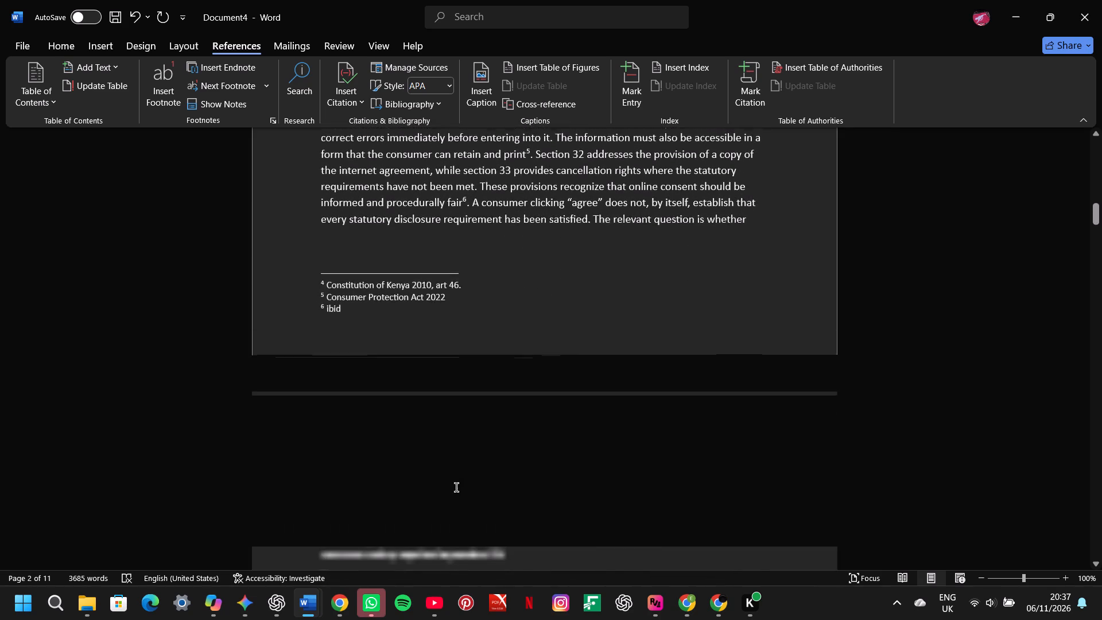
pyautogui.scroll(-1, 456, 487)
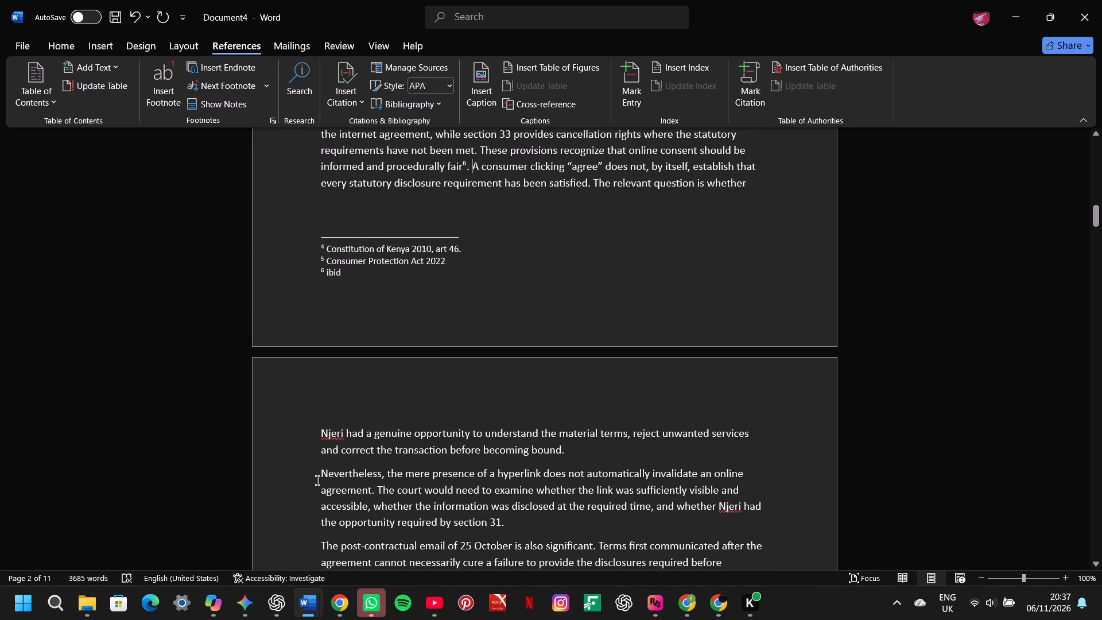
pyautogui.click(315, 467)
pyautogui.press('BackSpace')
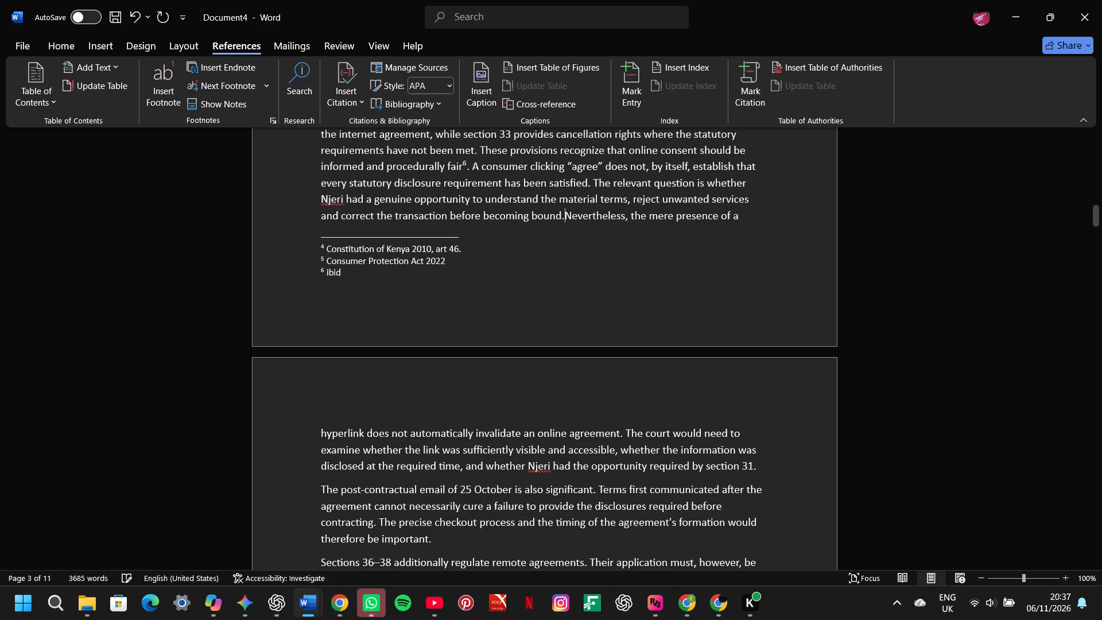
pyautogui.press('space')
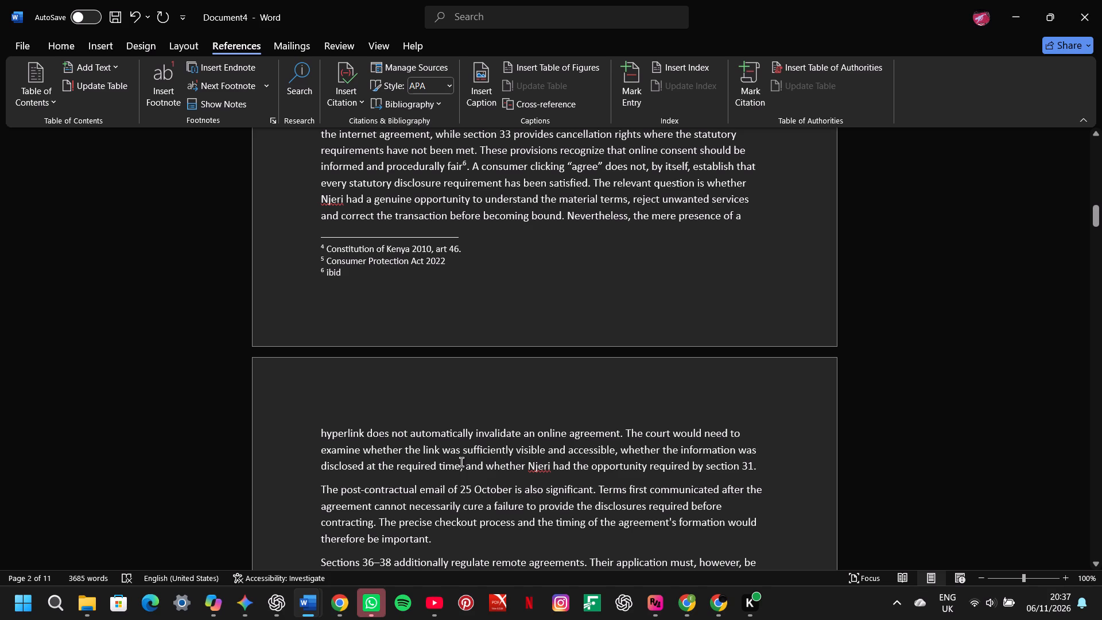
# Merge the paragraphs starting "The post-contractual email" and "Sections 36–38" into the preceding text, with a space at each join.
pyautogui.scroll(-1, 461, 459)
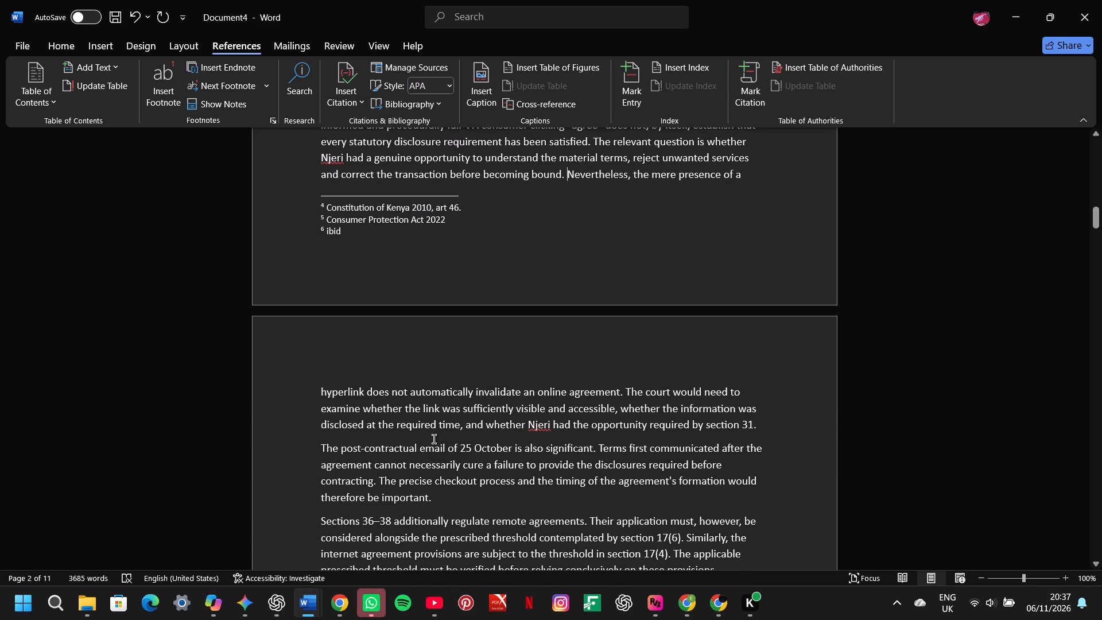
pyautogui.click(312, 448)
pyautogui.press('BackSpace')
pyautogui.press('space')
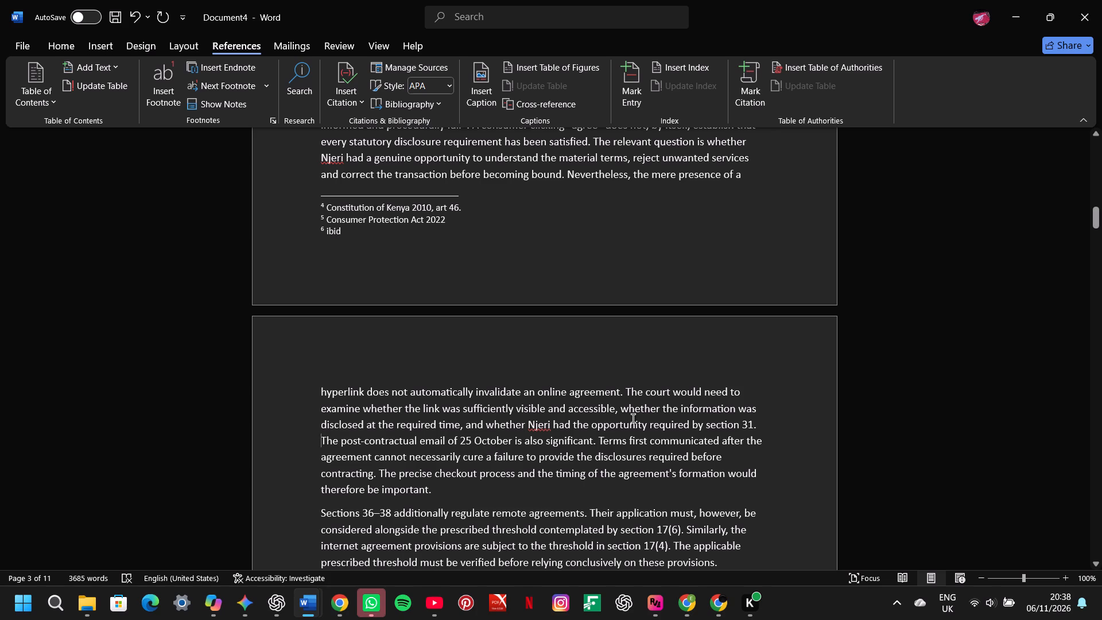
pyautogui.click(755, 428)
pyautogui.press('Left')
pyautogui.click(320, 510)
pyautogui.press('BackSpace')
pyautogui.press('space')
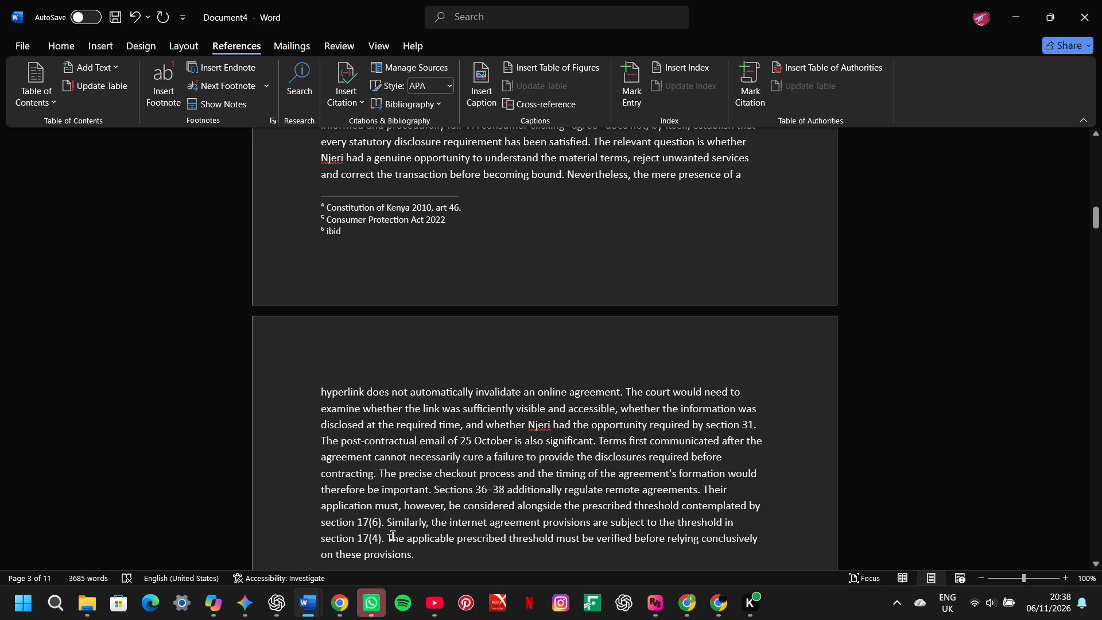
# Insert a footnote after "relying conclusively on these provisions." with the text "Consumer Protection Act 2022".
pyautogui.click(416, 553)
pyautogui.scroll(-1, 416, 553)
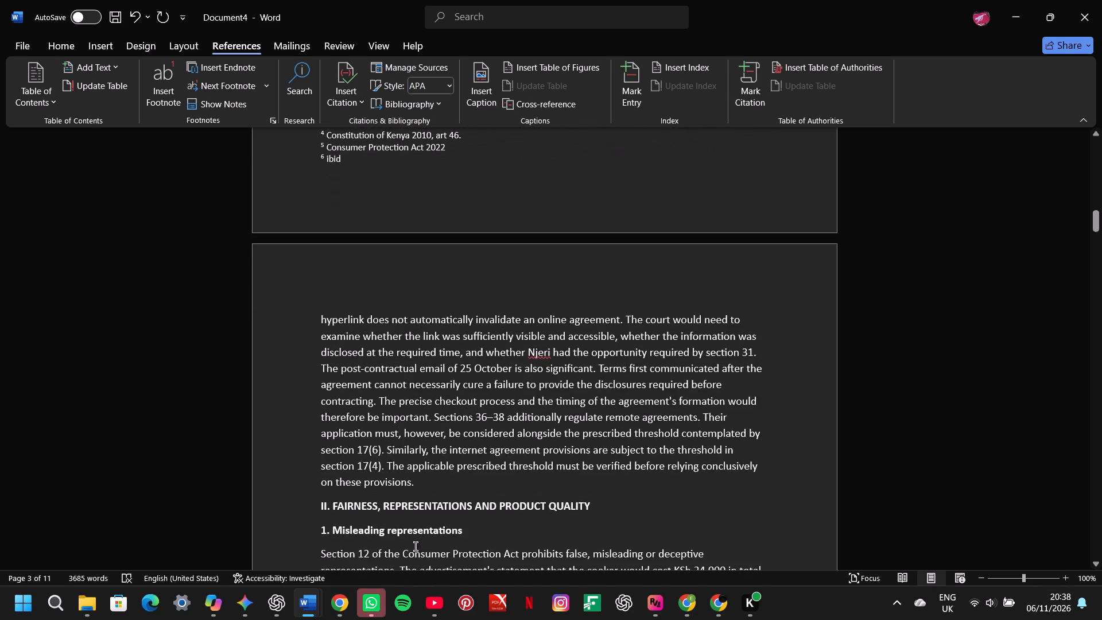
pyautogui.click(161, 97)
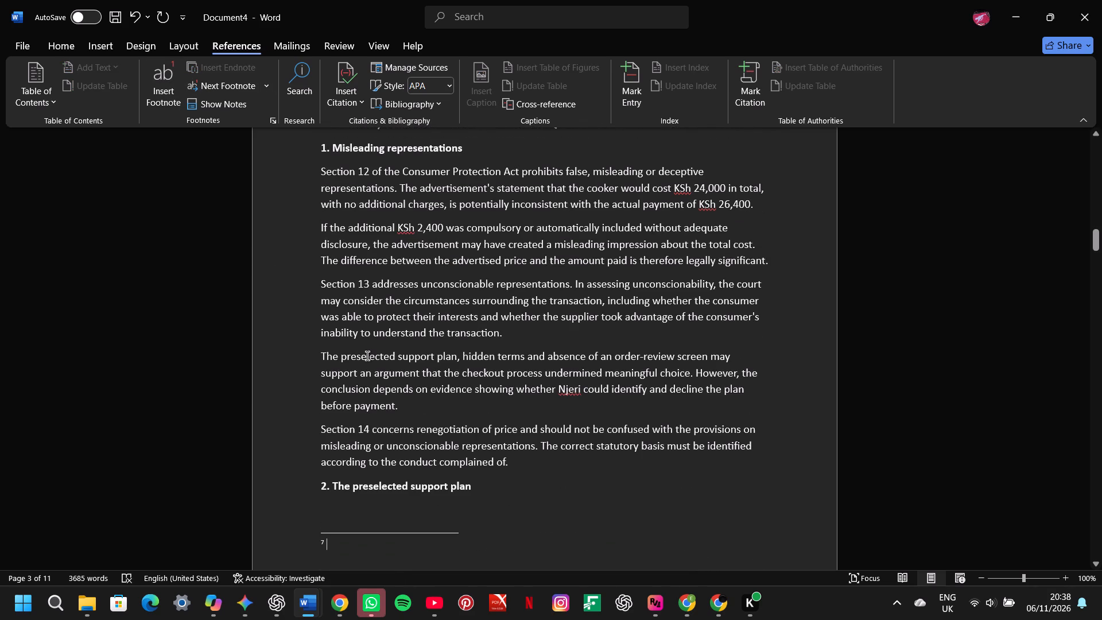
pyautogui.write('onsumer')
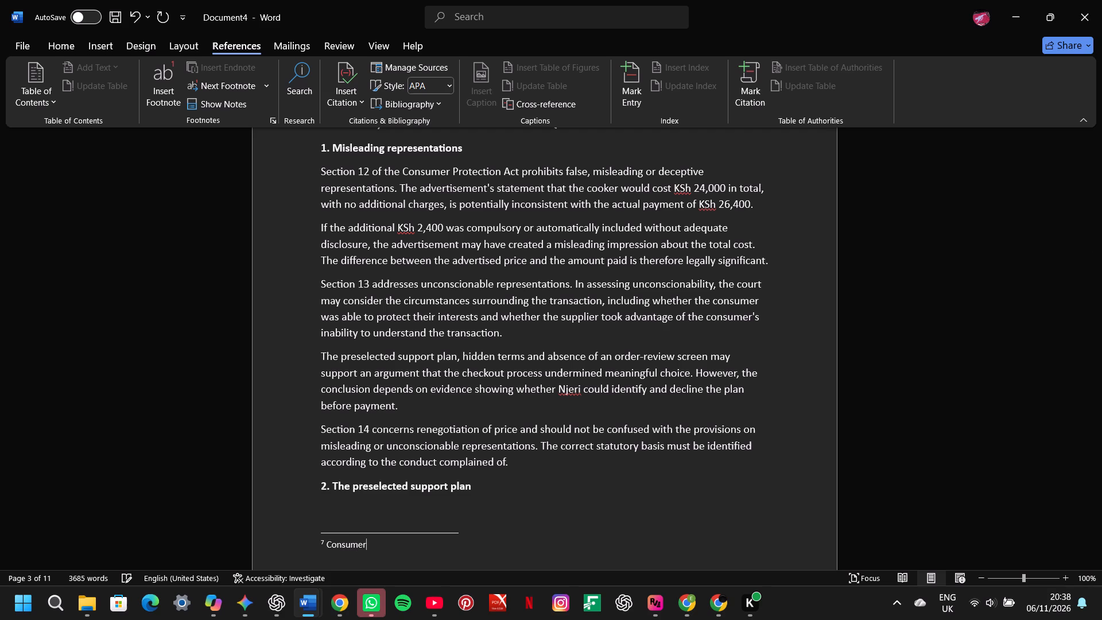
pyautogui.press('space')
pyautogui.write('rotection')
pyautogui.write('2022')
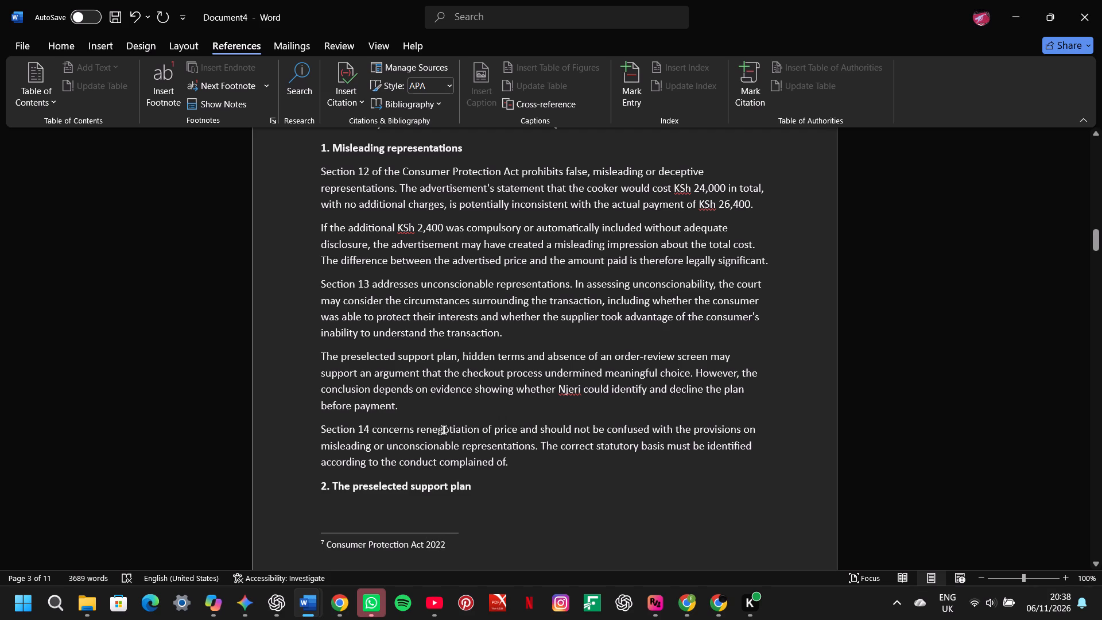
# Insert a footnote after "false, misleading or deceptive representations" under "1. Misleading representations" with the text "ibid".
pyautogui.click(317, 225)
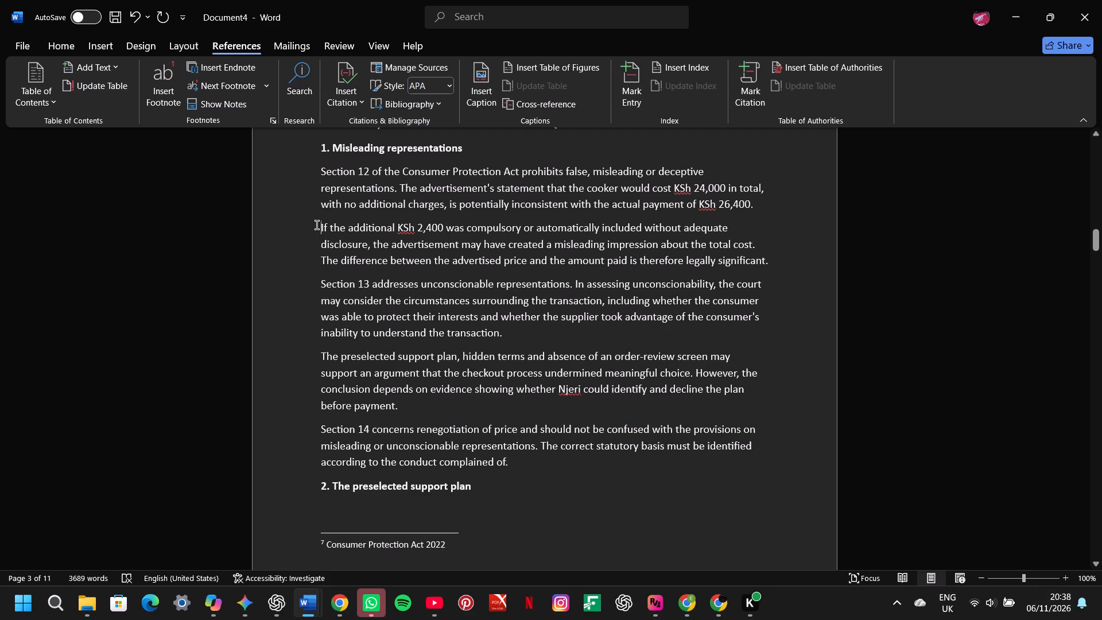
pyautogui.scroll(1, 389, 250)
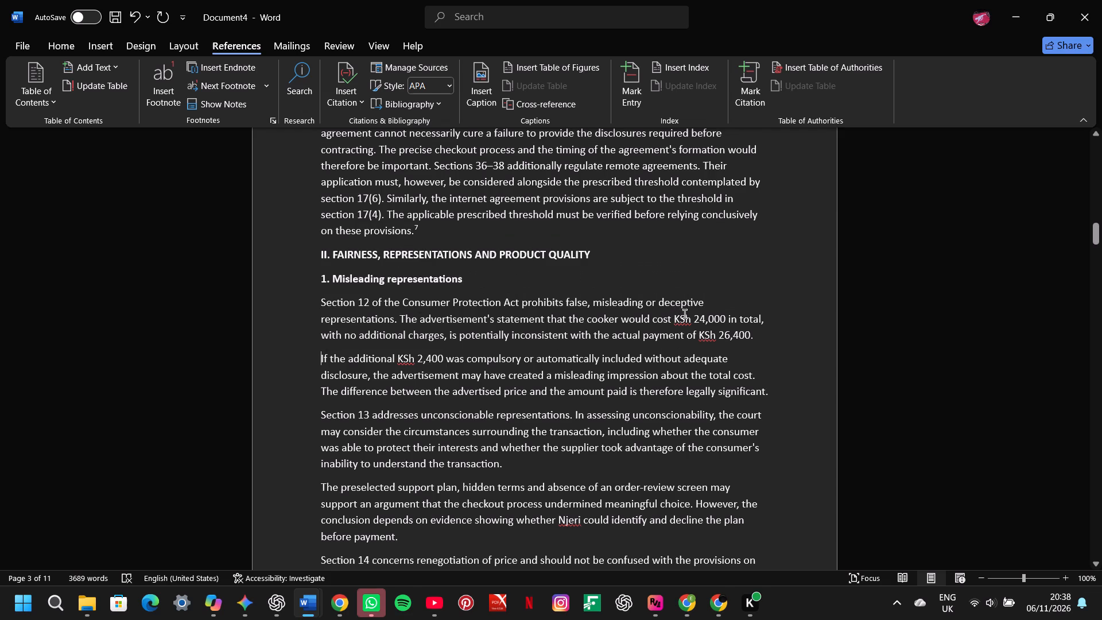
pyautogui.click(394, 322)
pyautogui.click(158, 85)
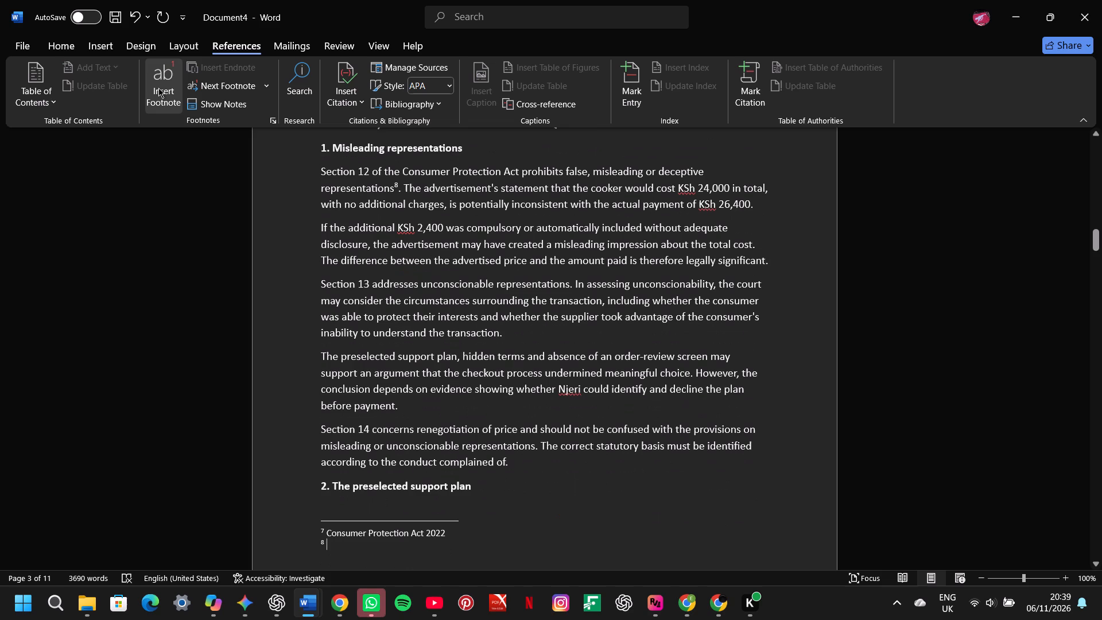
pyautogui.write('ibid')
# Merge the paragraph starting "If the additional KSh 2,400" into the one before it, with a space at the join.
pyautogui.scroll(1, 397, 214)
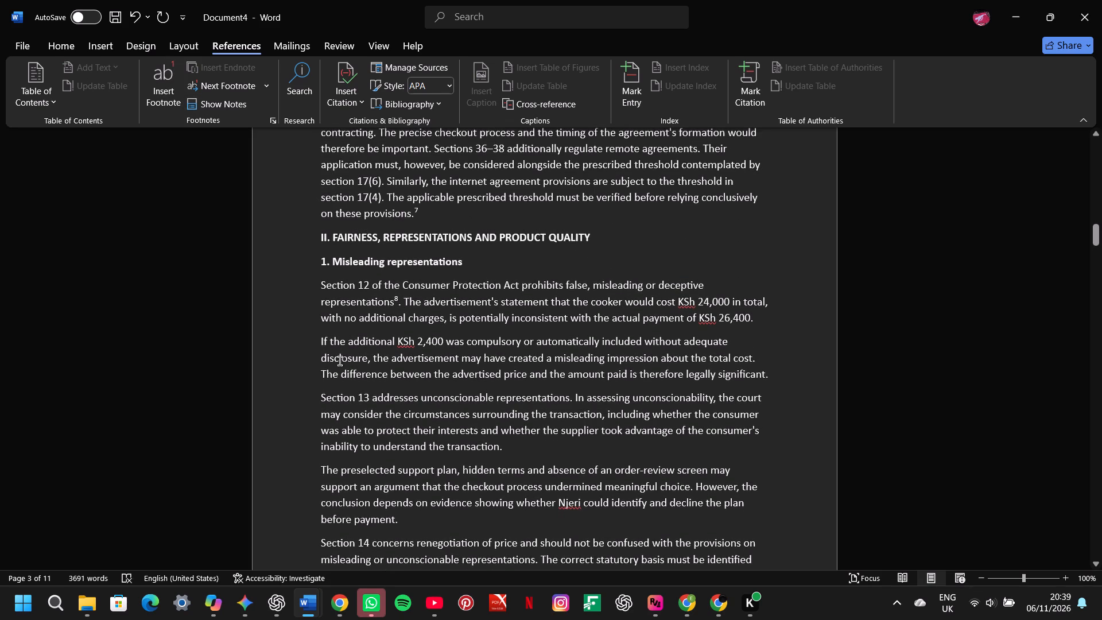
pyautogui.click(315, 343)
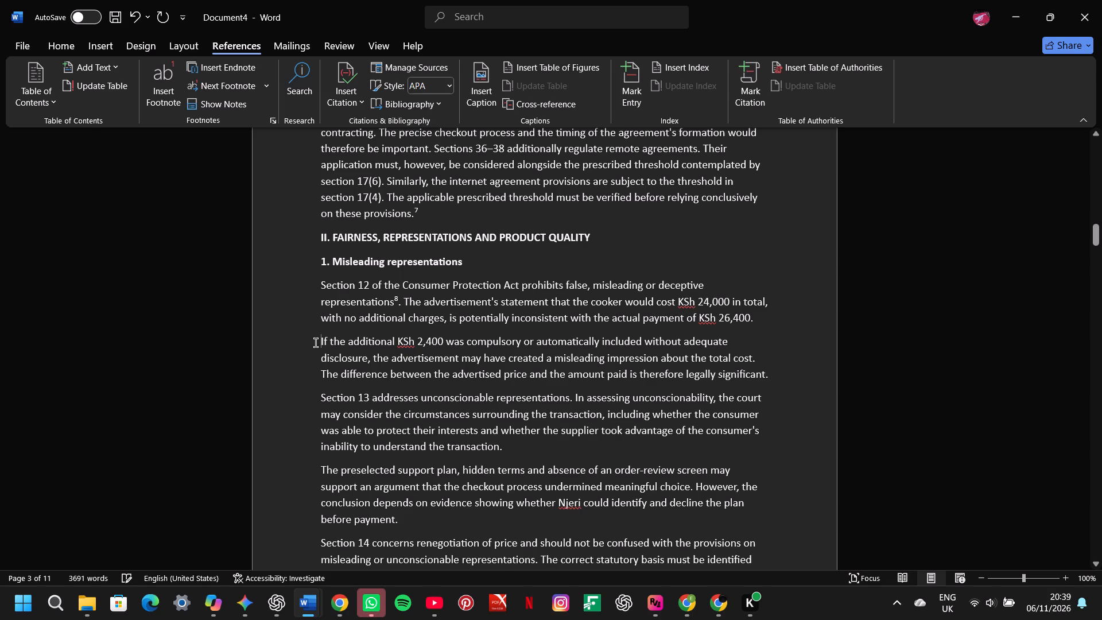
pyautogui.press('BackSpace')
pyautogui.press('space')
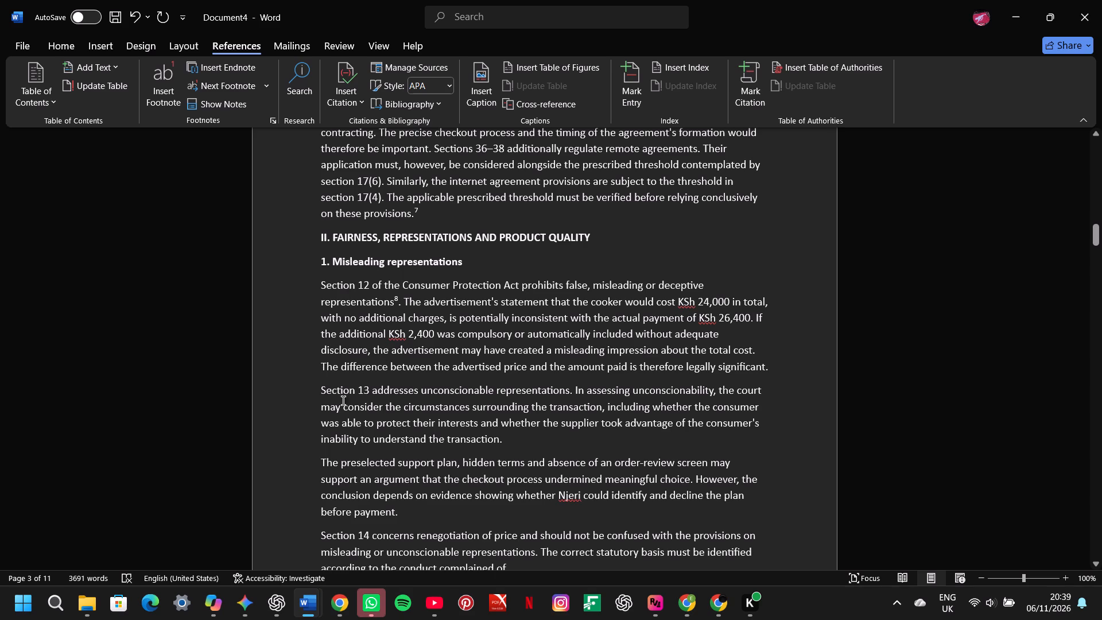
# Merge the paragraph starting "Section 13 addresses unconscionable representations" into the one before it, with a space at the join.
pyautogui.click(317, 389)
pyautogui.press('BackSpace')
pyautogui.press('space')
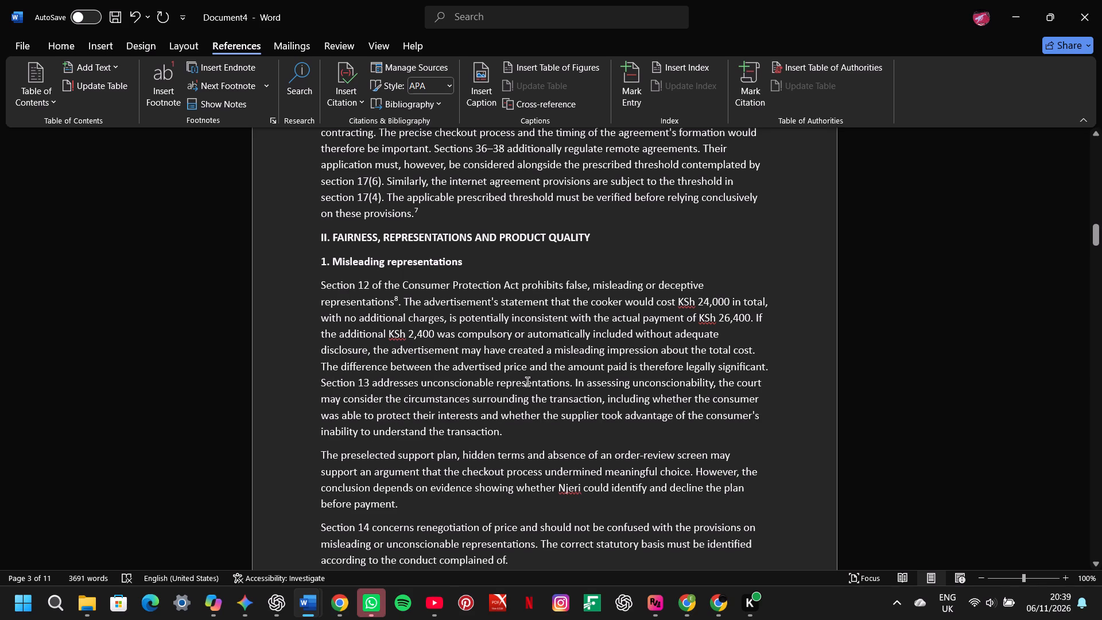
# Insert a footnote after "Section 13 addresses unconscionable representations" with the text "Consumer protection Act 2022".
pyautogui.click(568, 385)
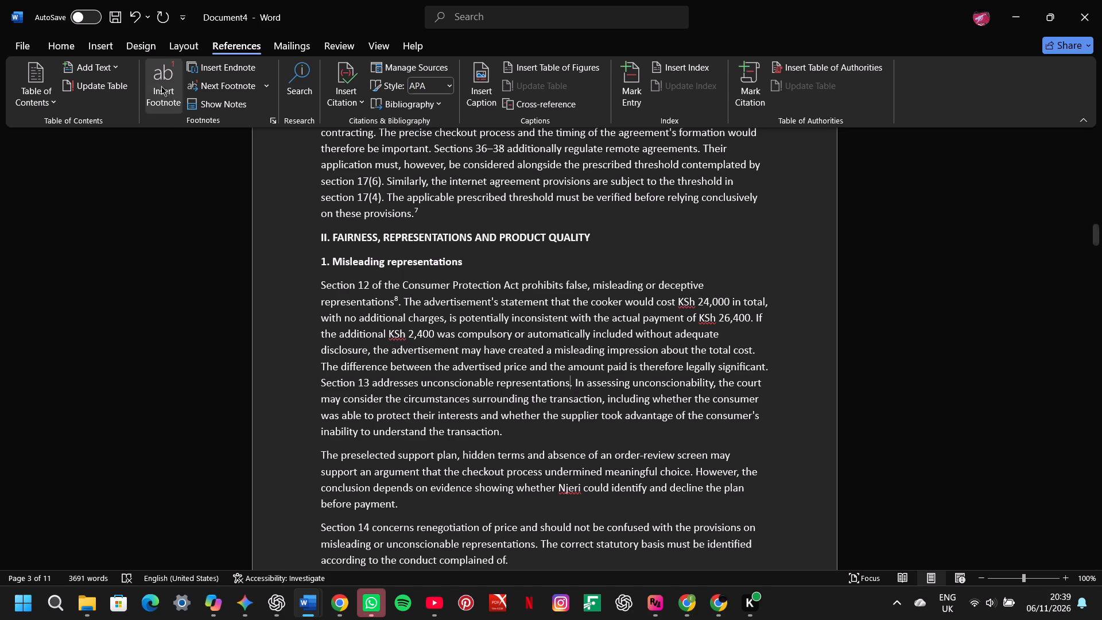
pyautogui.click(160, 84)
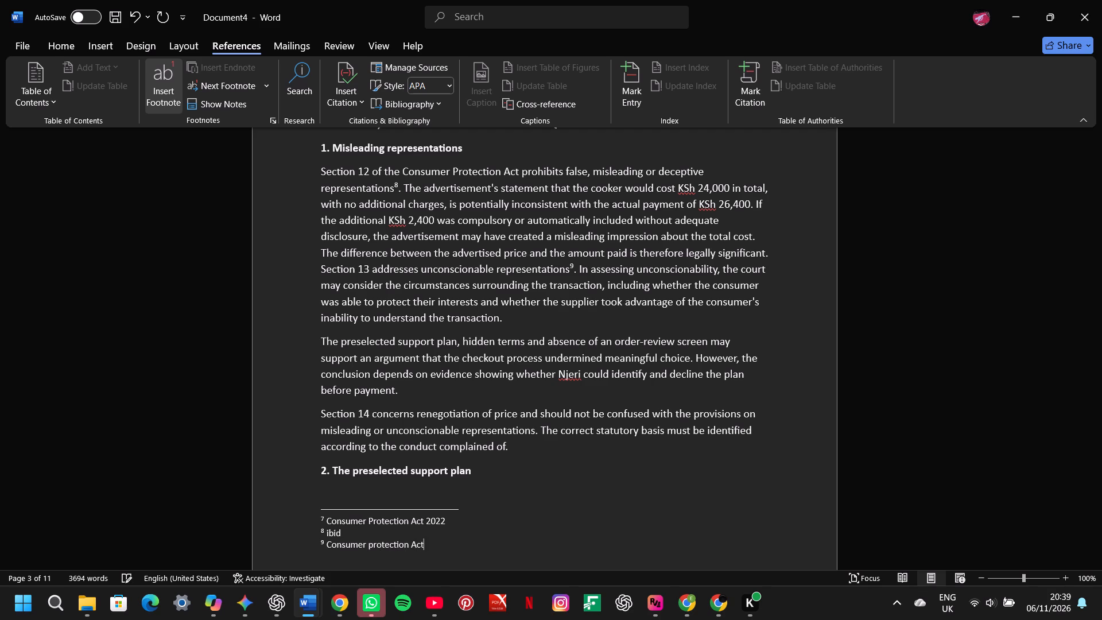
pyautogui.write('2022')
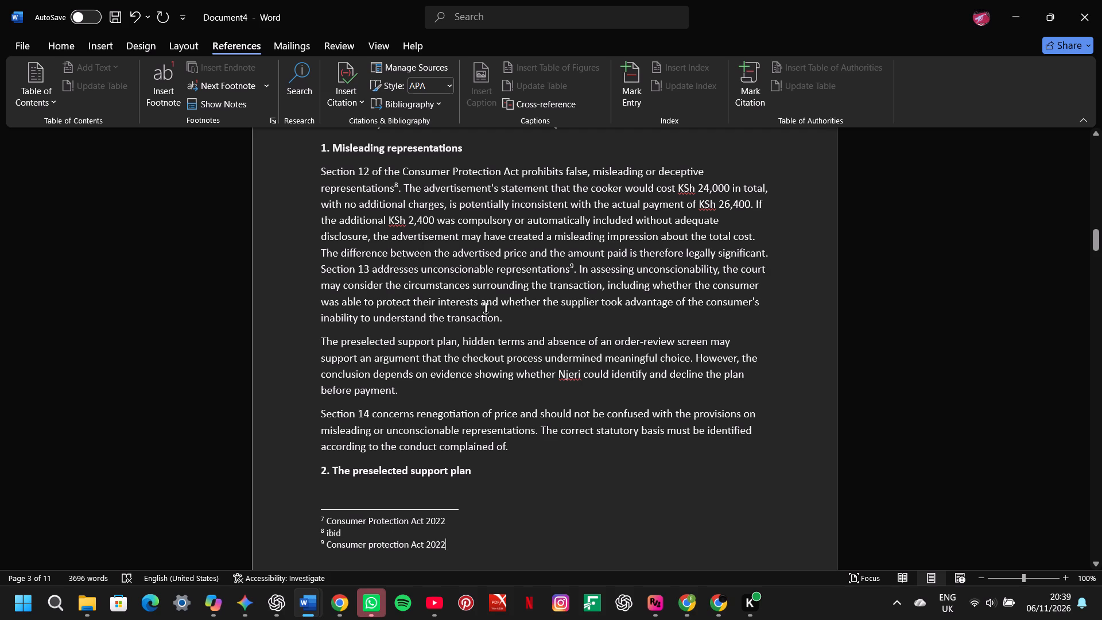
# Merge the paragraphs starting "The preselected support plan, hidden terms" and "Section 14 concerns renegotiation" into the preceding text, with a space at each join.
pyautogui.click(315, 339)
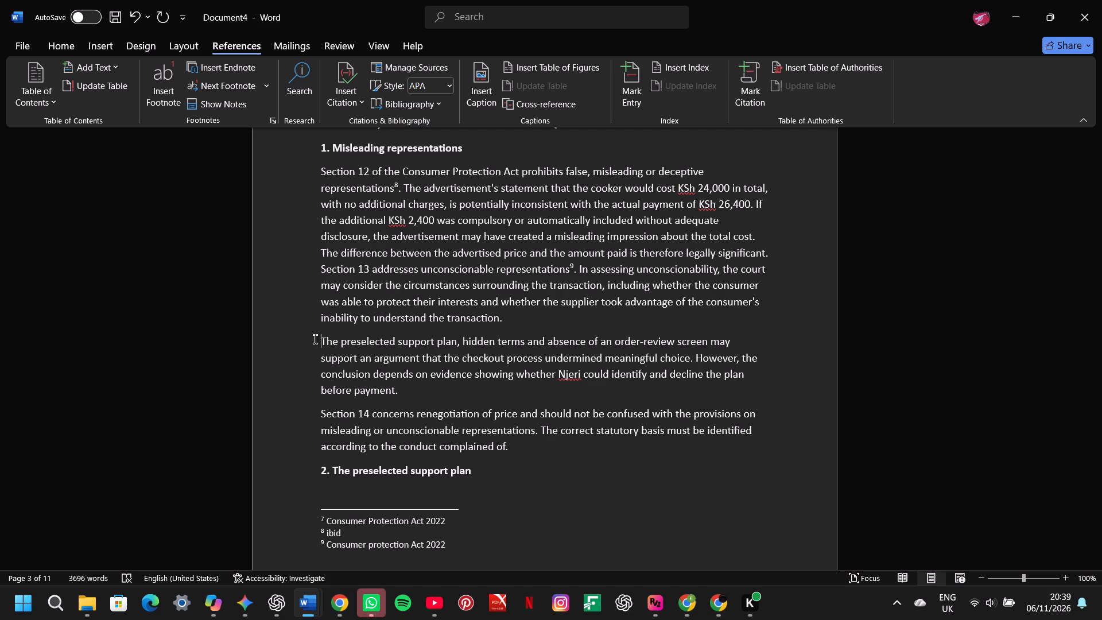
pyautogui.click(315, 339)
pyautogui.press('BackSpace')
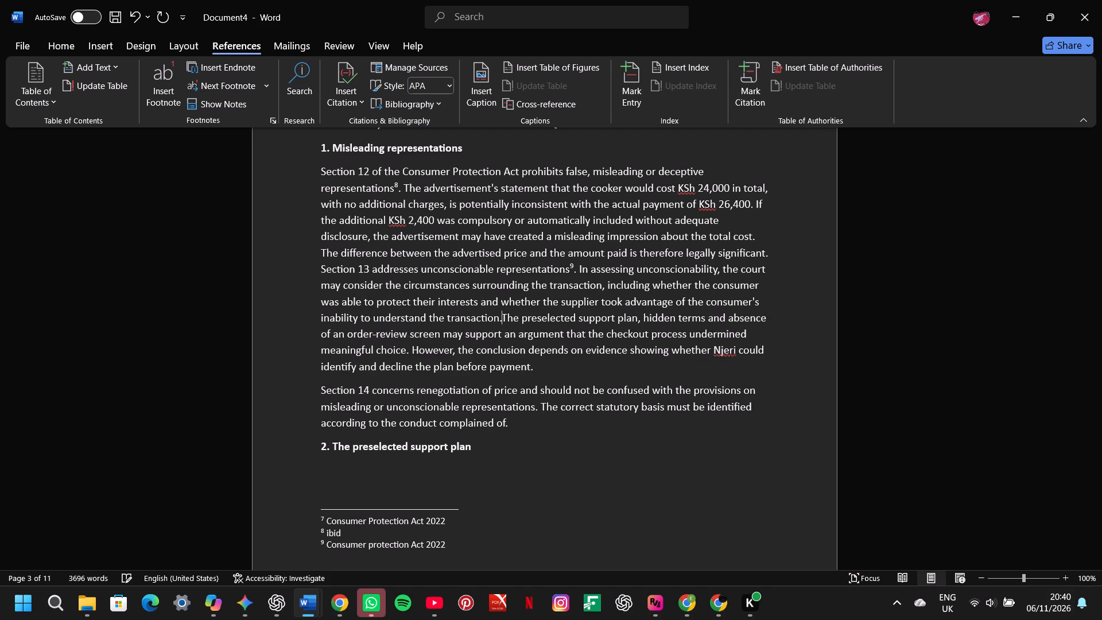
pyautogui.press('space')
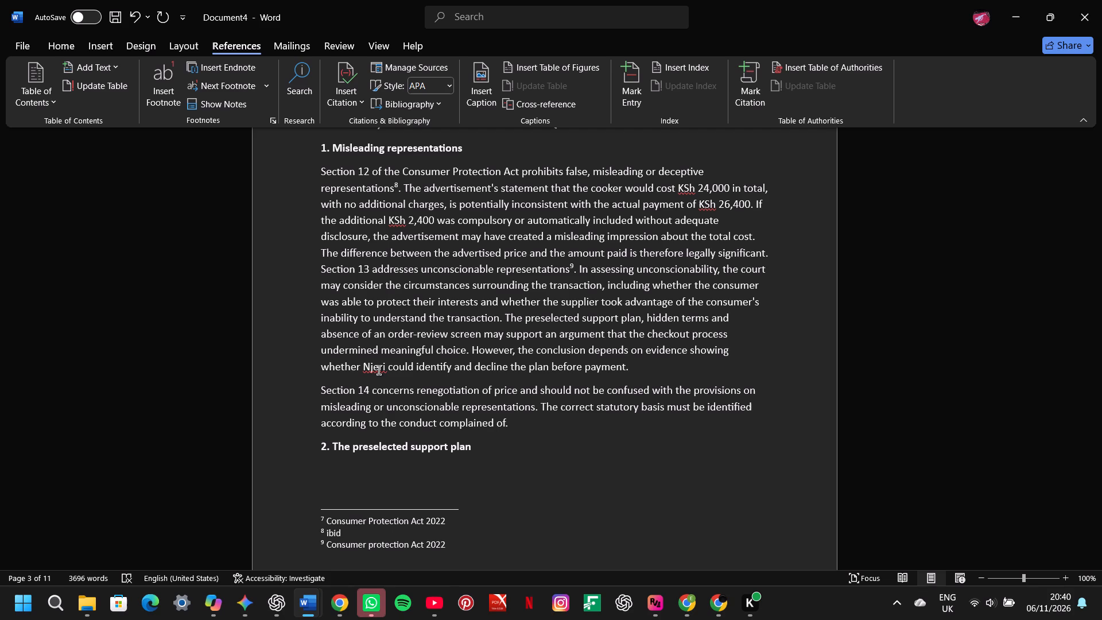
pyautogui.click(320, 393)
pyautogui.press('BackSpace')
pyautogui.press('space')
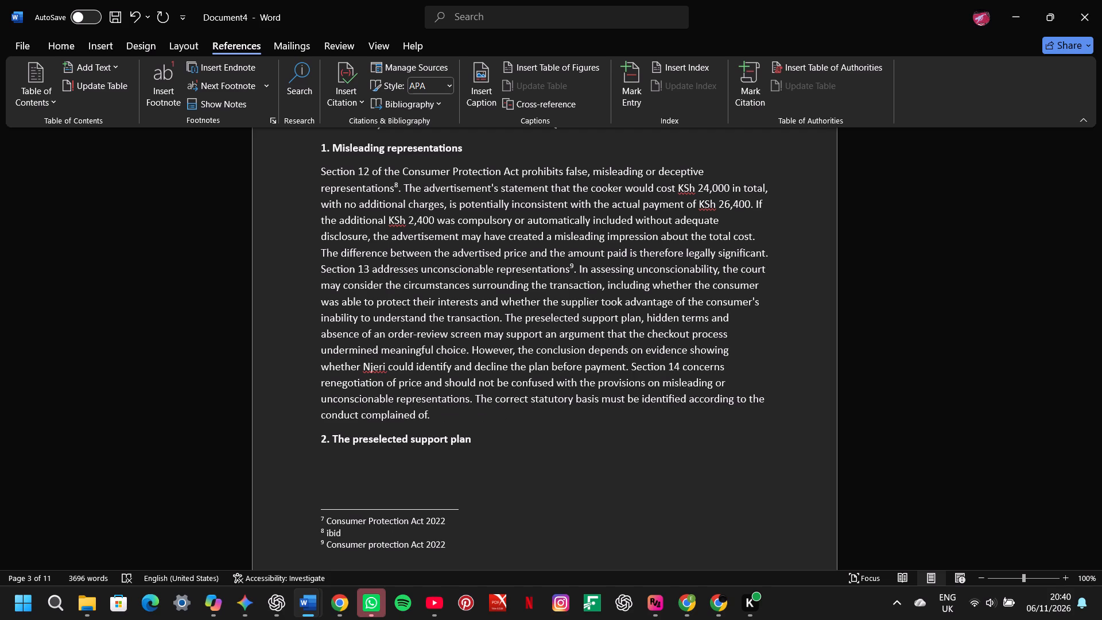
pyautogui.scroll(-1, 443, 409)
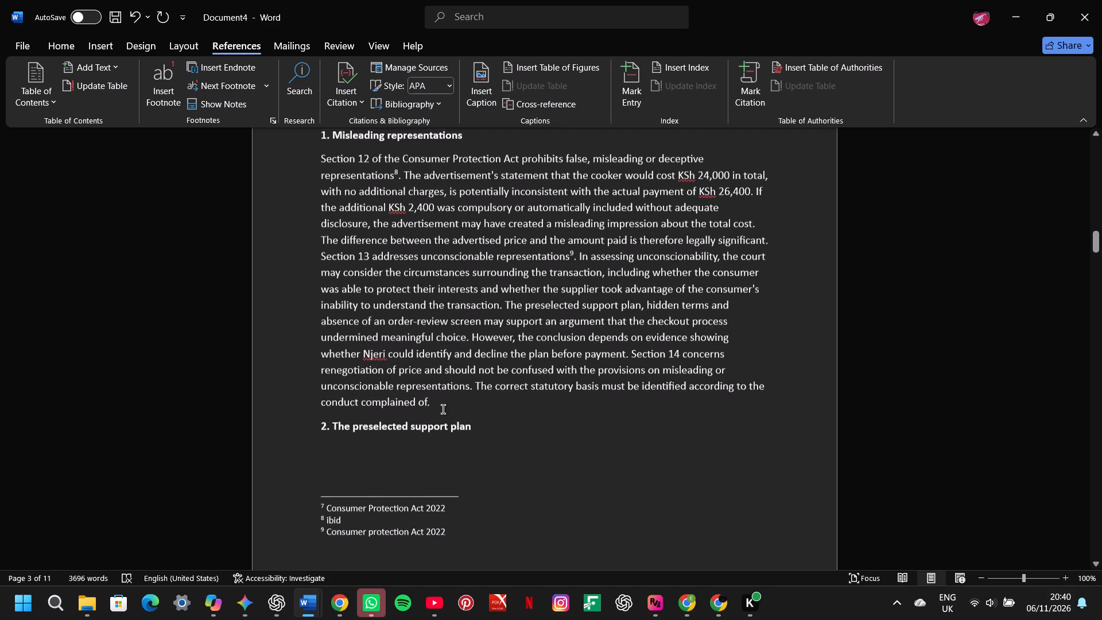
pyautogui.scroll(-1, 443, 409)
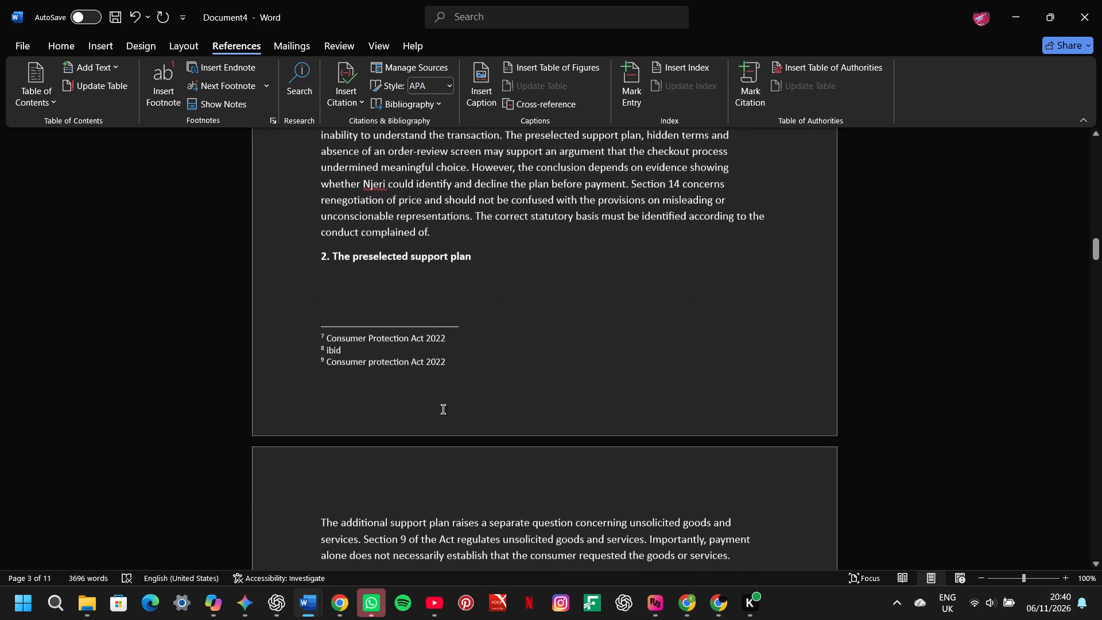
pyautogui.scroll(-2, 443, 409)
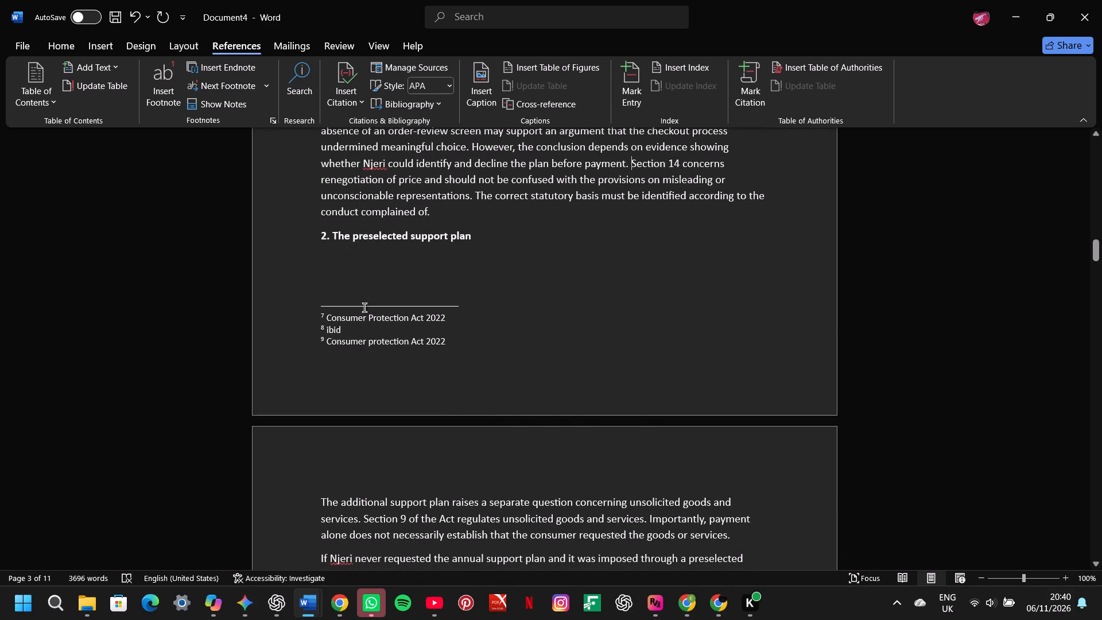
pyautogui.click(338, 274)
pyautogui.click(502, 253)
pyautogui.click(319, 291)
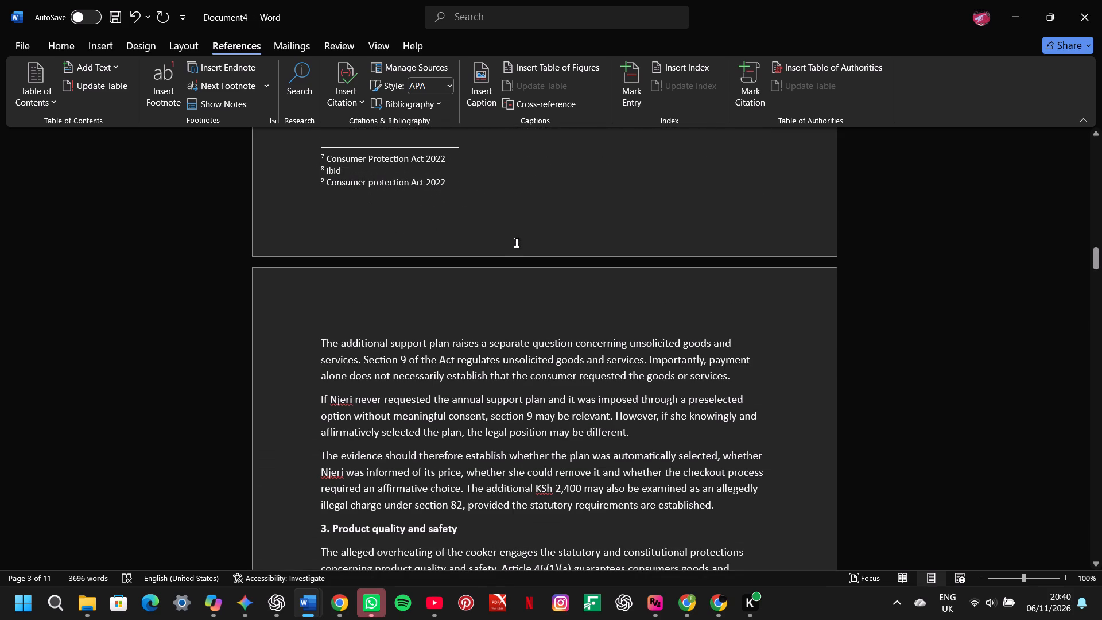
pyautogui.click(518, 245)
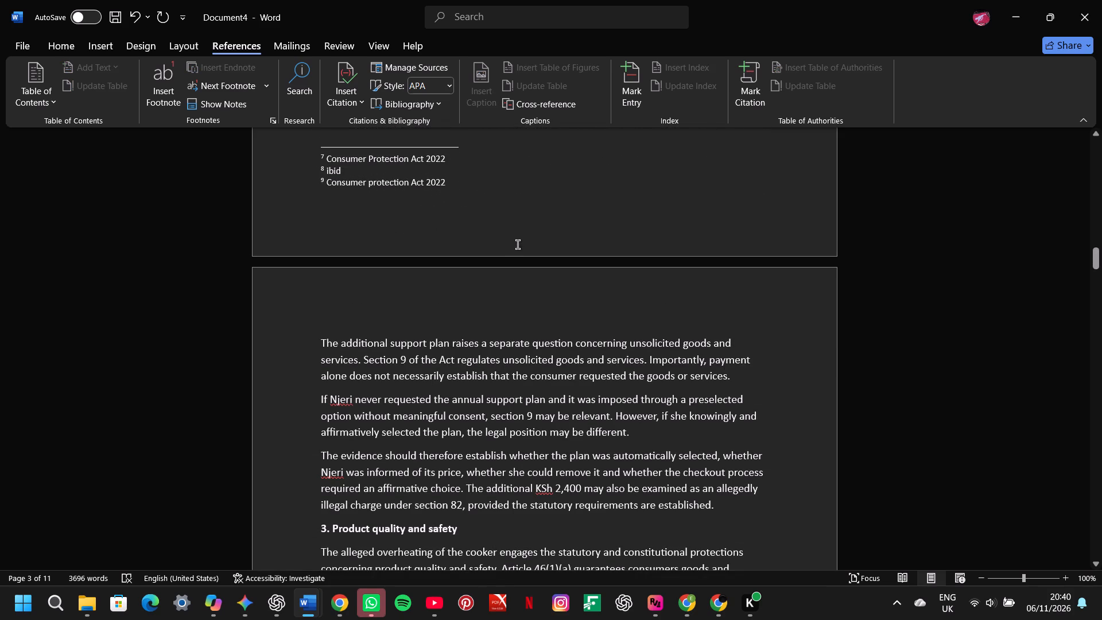
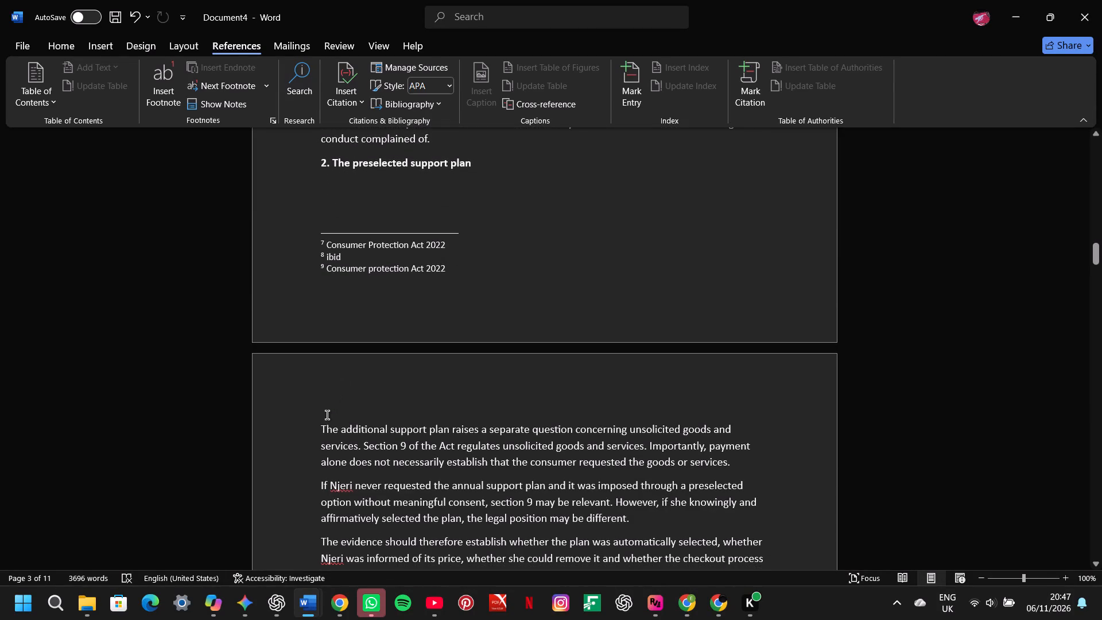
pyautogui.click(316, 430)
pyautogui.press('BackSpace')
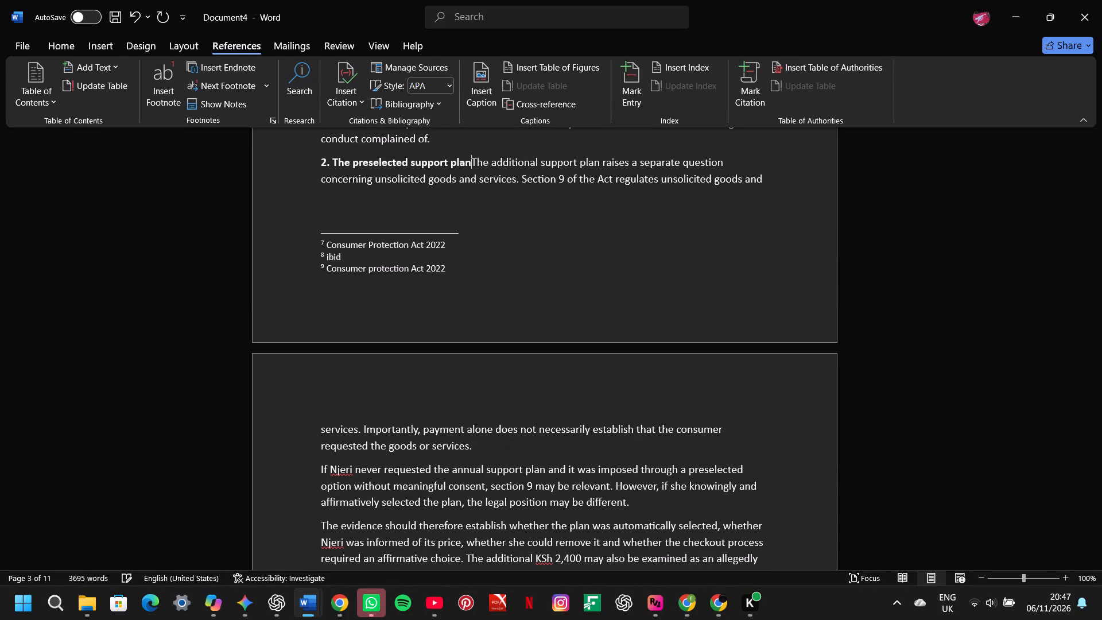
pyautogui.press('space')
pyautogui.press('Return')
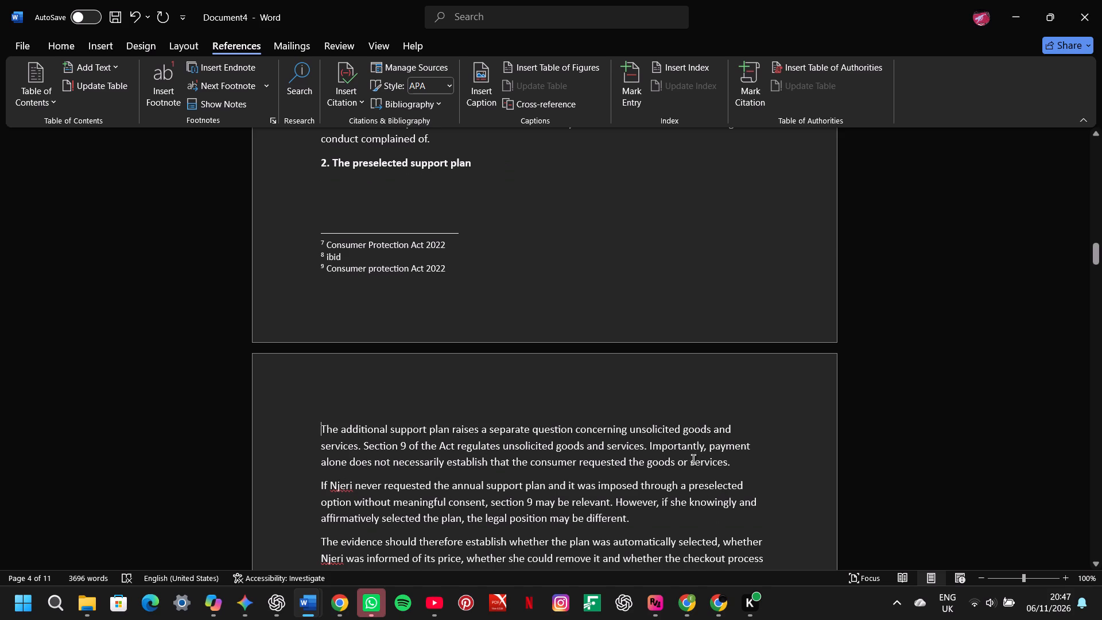
# Insert a footnote after "Section 9 of the Act regulates unsolicited goods and services" with the text "ibid".
pyautogui.click(642, 449)
pyautogui.click(154, 83)
pyautogui.write('ibi')
pyautogui.press('s')
pyautogui.press('BackSpace')
pyautogui.press('d')
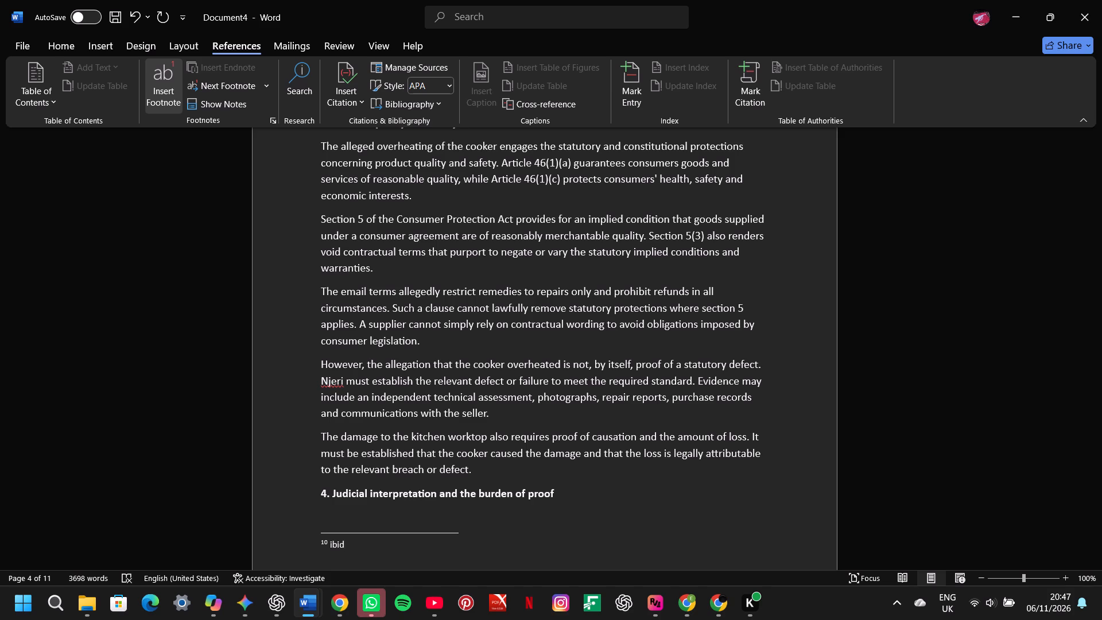
# Merge the paragraphs starting "If Njeri never requested" and "The evidence should therefore establish" into the preceding text, with a space at each join.
pyautogui.scroll(1, 154, 83)
pyautogui.click(301, 281)
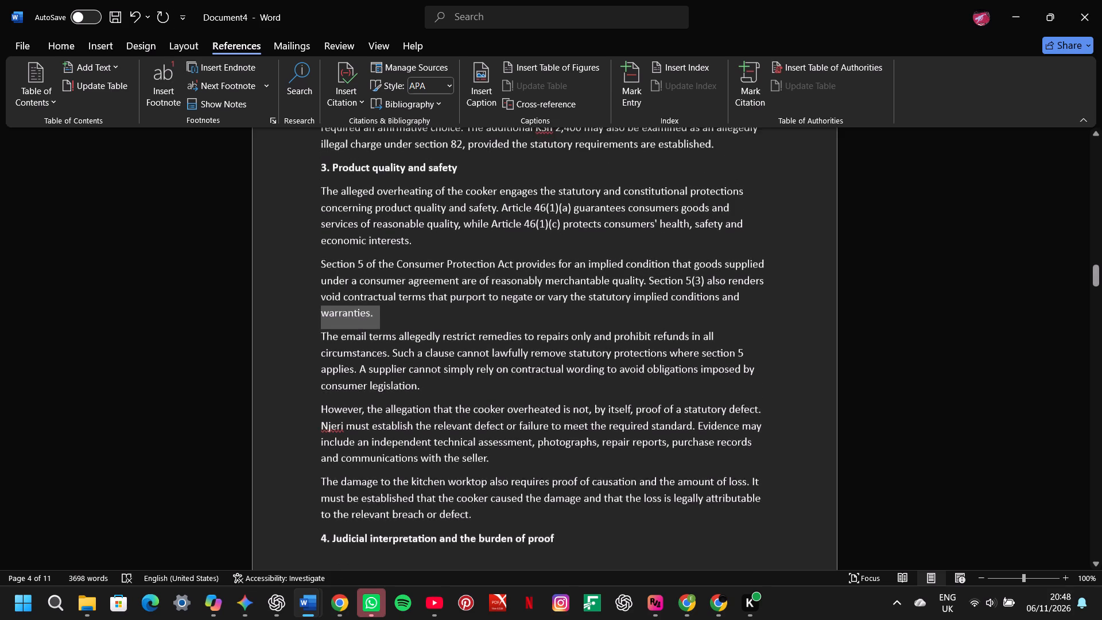
pyautogui.scroll(1, 316, 283)
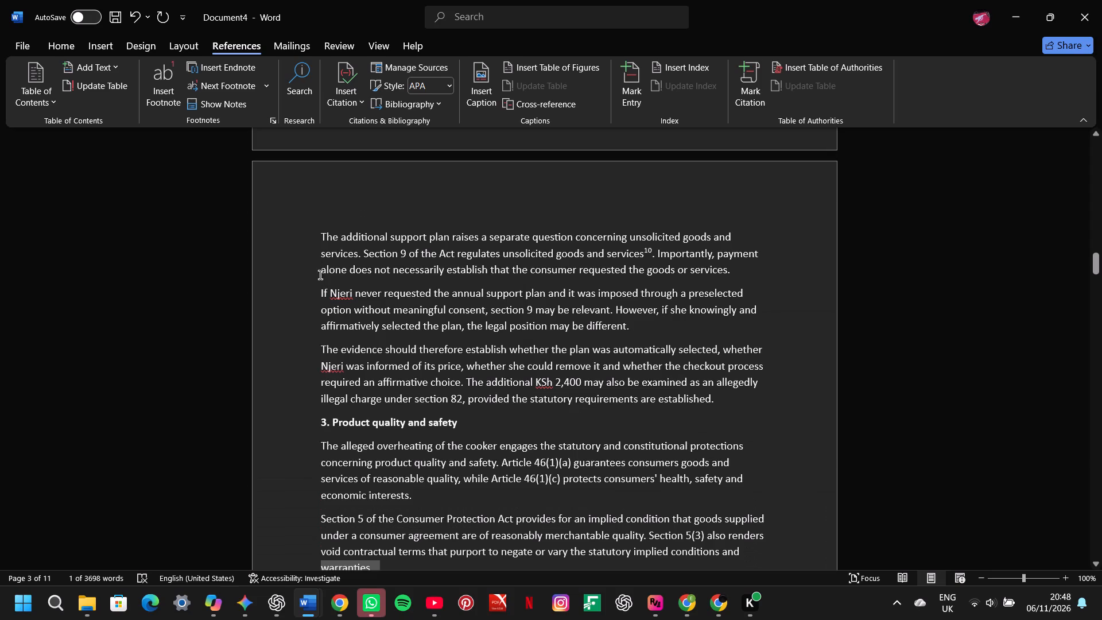
pyautogui.click(321, 298)
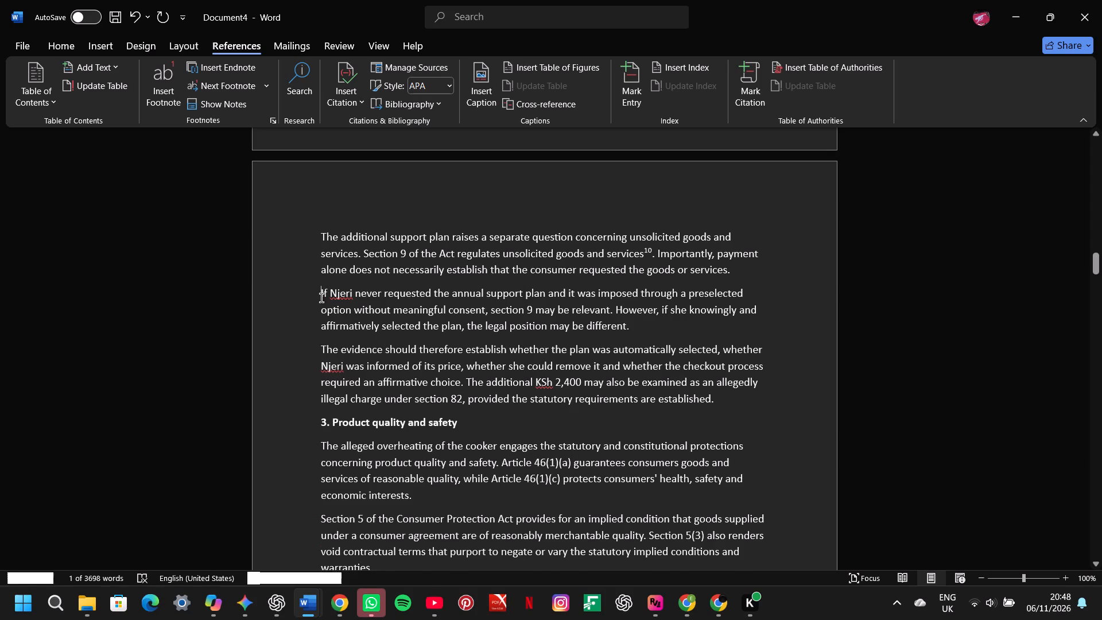
pyautogui.press('BackSpace')
pyautogui.press('space')
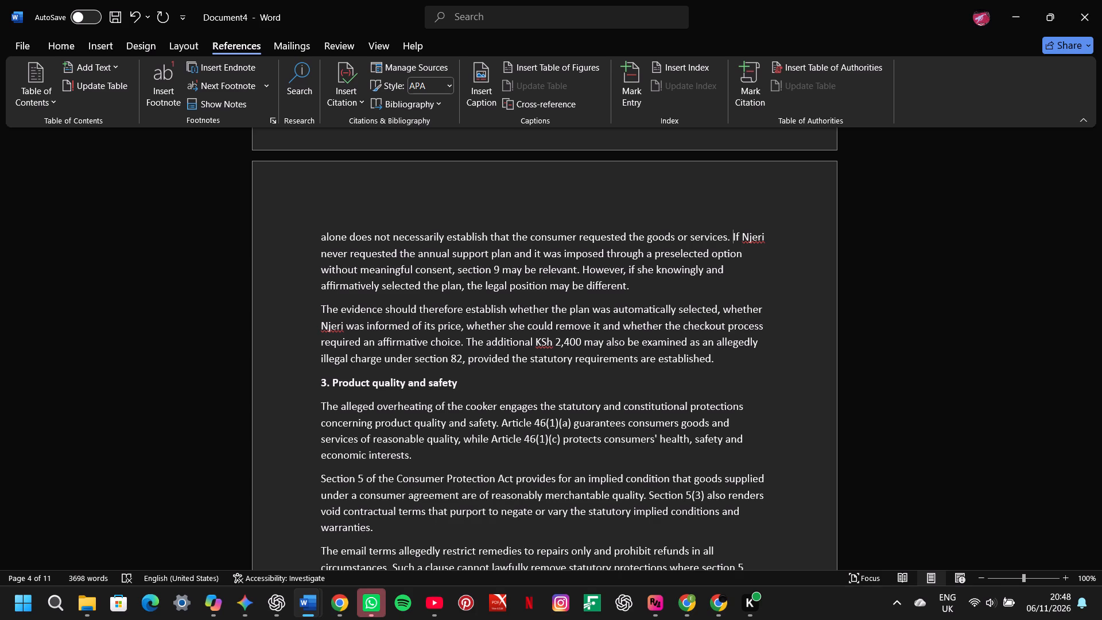
pyautogui.click(317, 311)
pyautogui.press('BackSpace')
pyautogui.press('space')
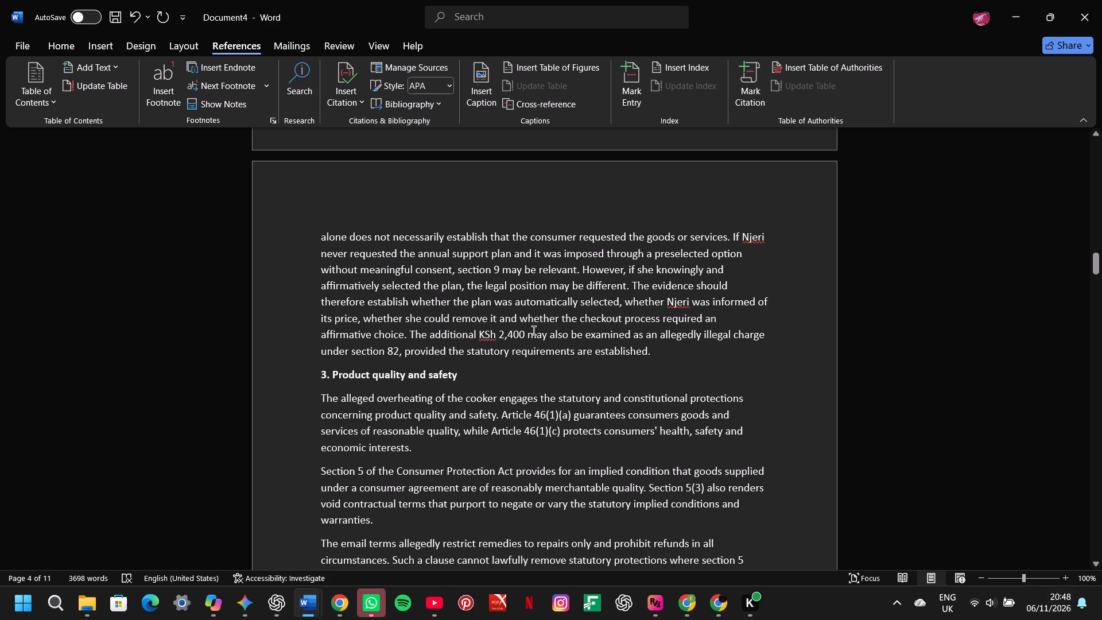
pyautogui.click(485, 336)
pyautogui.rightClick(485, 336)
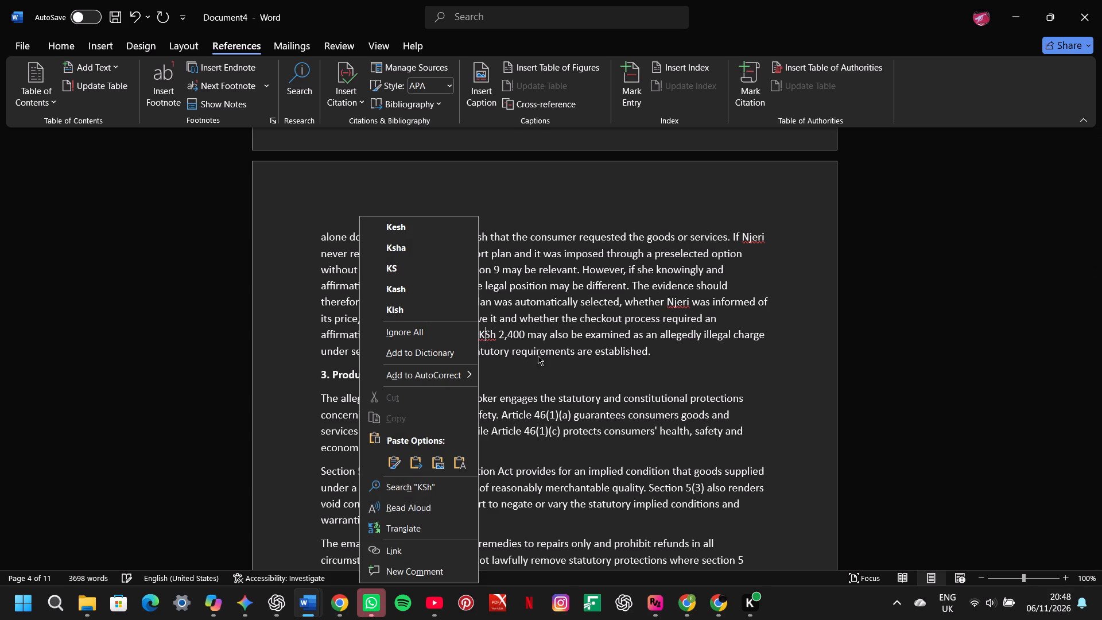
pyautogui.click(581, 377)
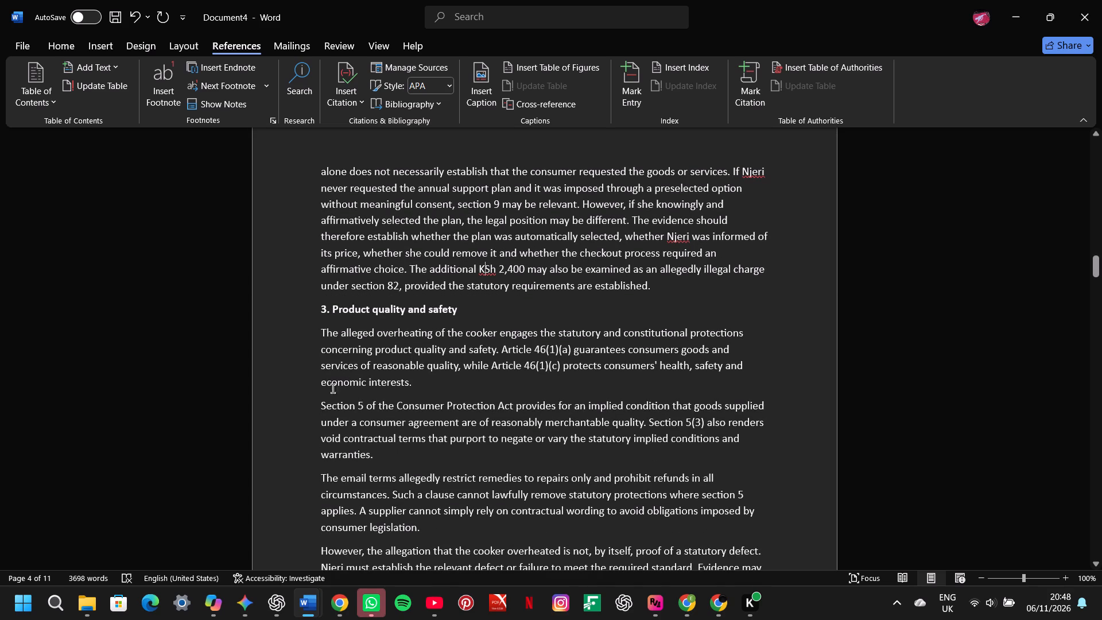
# Merge the paragraph starting "Section 5 of the Consumer Protection Act" into the one before it, with a space at the join.
pyautogui.click(316, 404)
pyautogui.press('BackSpace')
pyautogui.press('space')
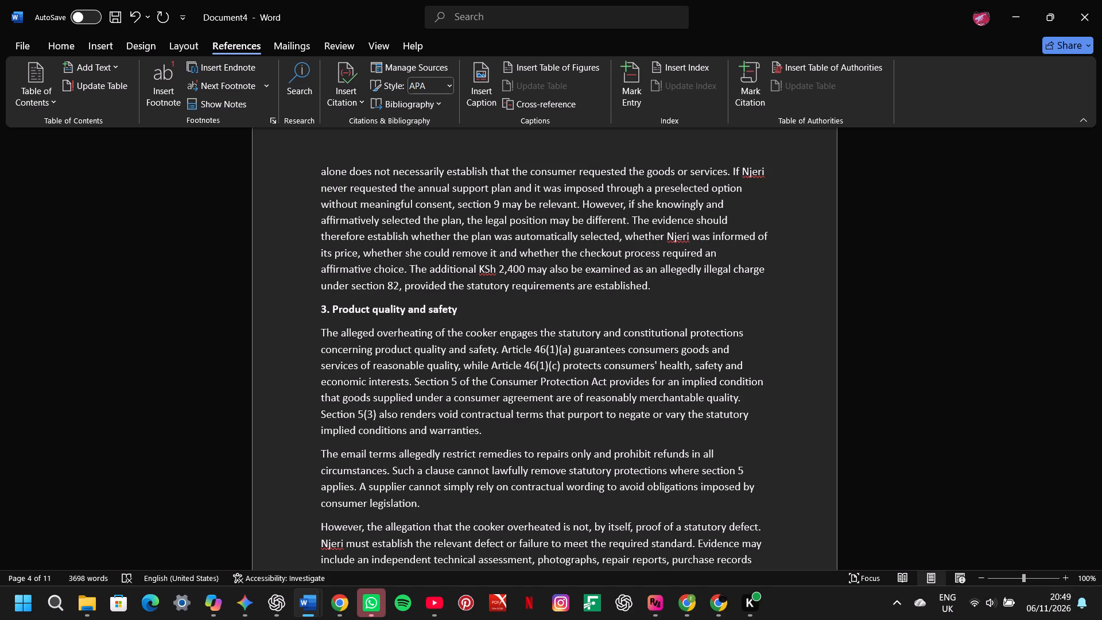
# Insert a footnote after "safety and economic interests" with the text "Constitution of Kenya 2010".
pyautogui.press('Left')
pyautogui.press('Left')
pyautogui.press('Left')
pyautogui.press('Right')
pyautogui.click(166, 101)
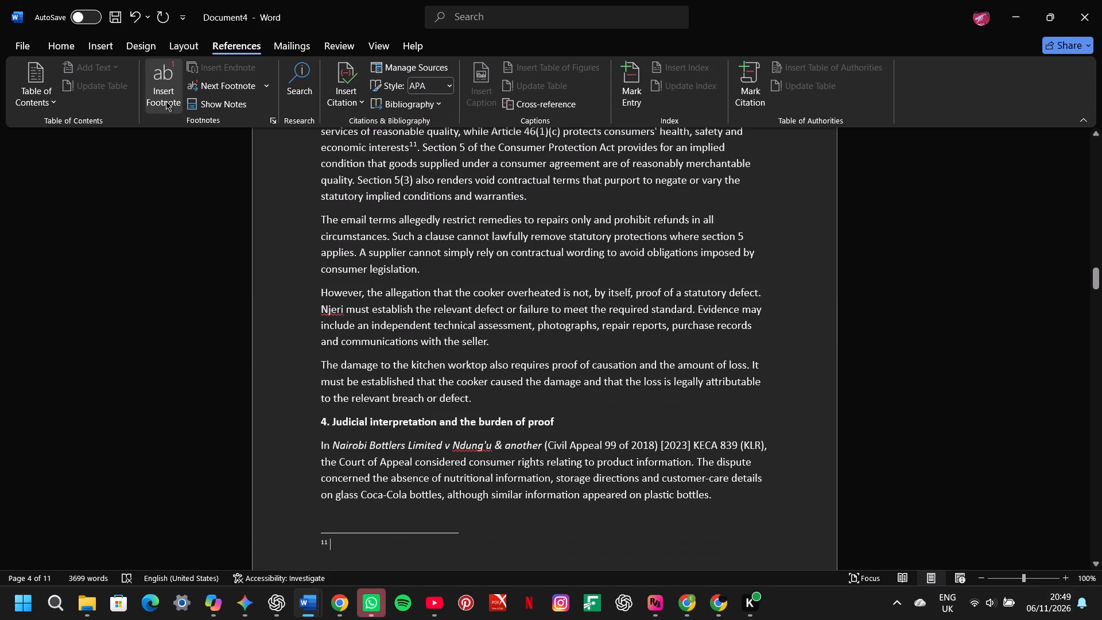
pyautogui.press('c')
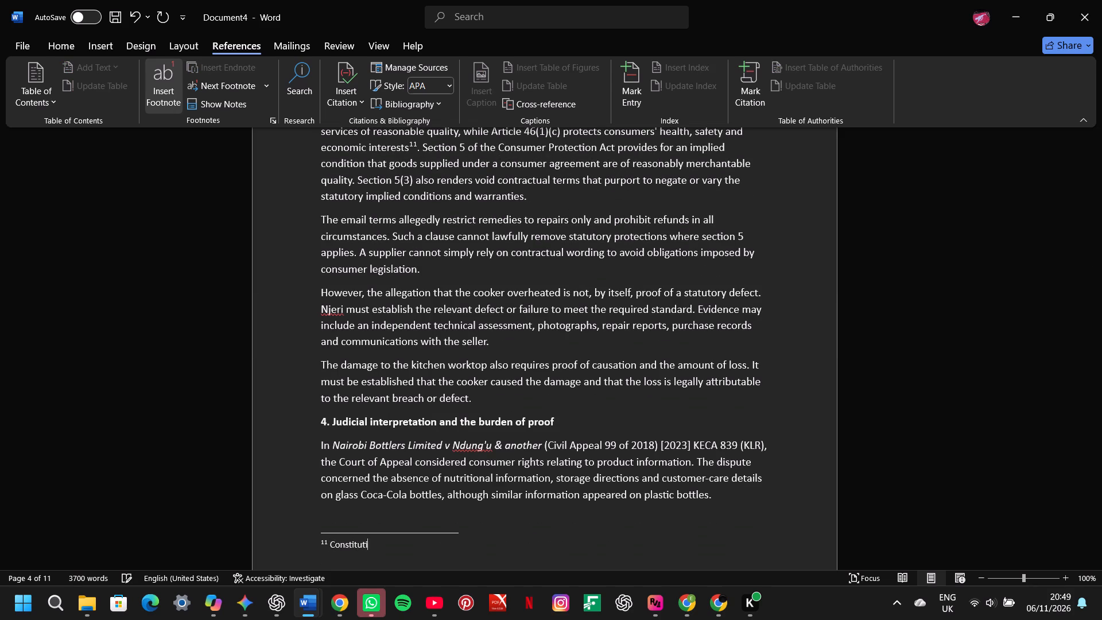
pyautogui.press('o')
pyautogui.press('BackSpace')
pyautogui.press('BackSpace')
pyautogui.press('BackSpace')
pyautogui.press('BackSpace')
pyautogui.write('2010')
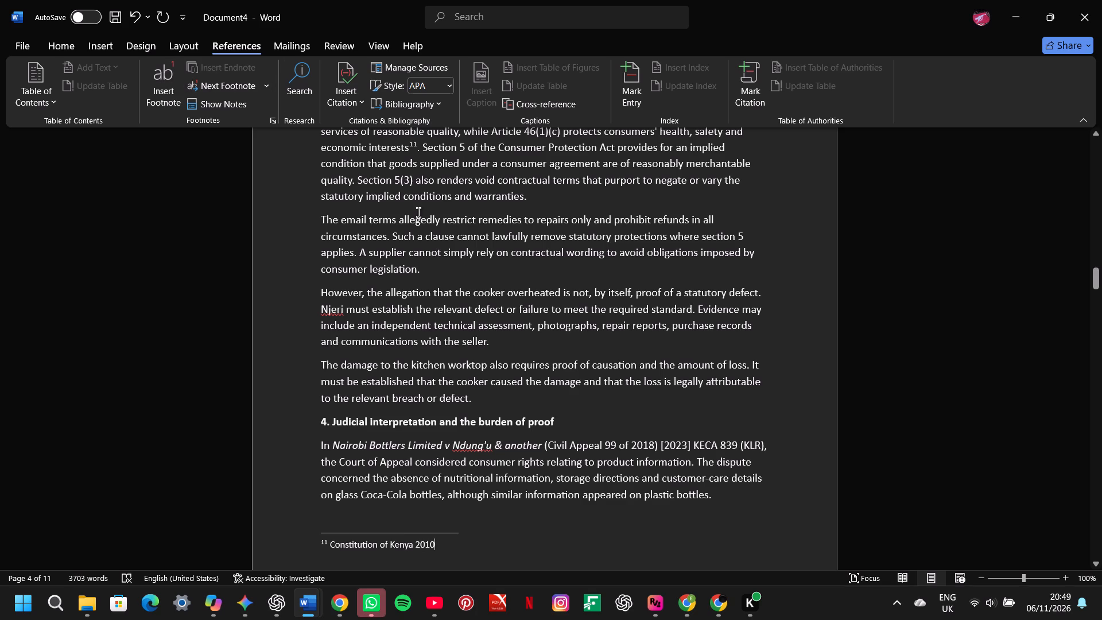
# Replace the full stop between "reasonably merchantable quality" and "Section 5(3)" with "and", joining the two sentences.
pyautogui.scroll(2, 418, 212)
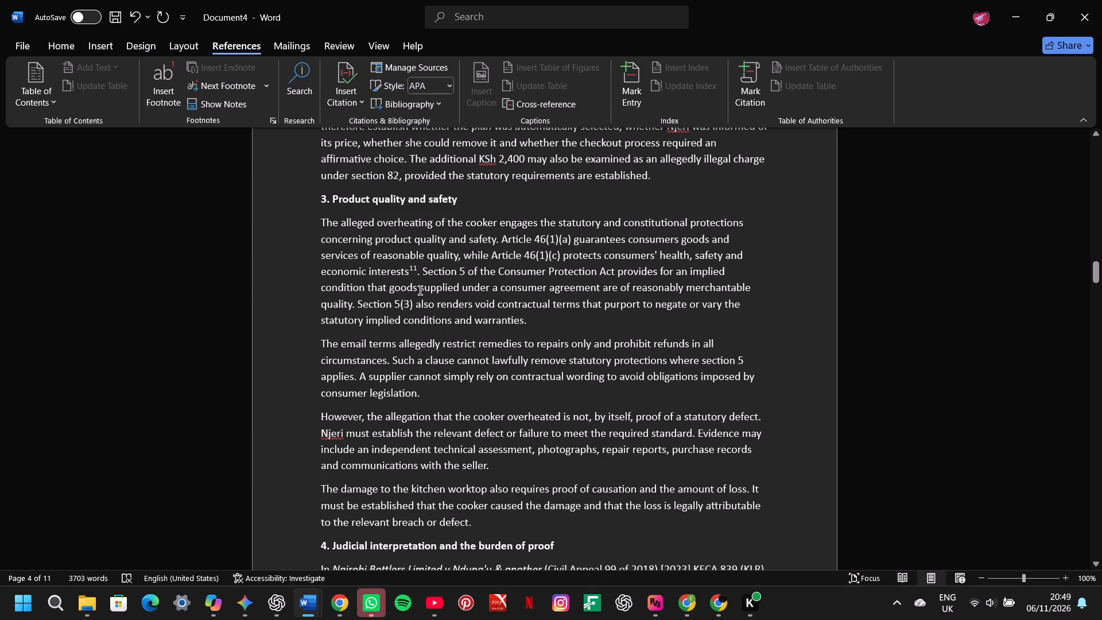
pyautogui.click(355, 309)
pyautogui.press('BackSpace')
pyautogui.press('space')
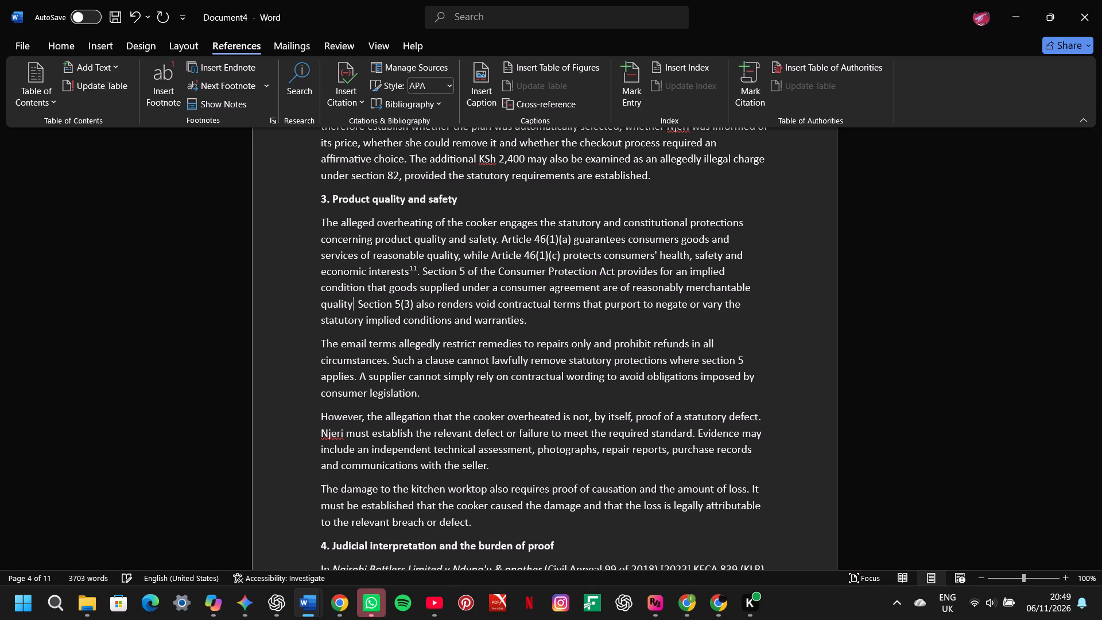
pyautogui.write('and')
pyautogui.press('space')
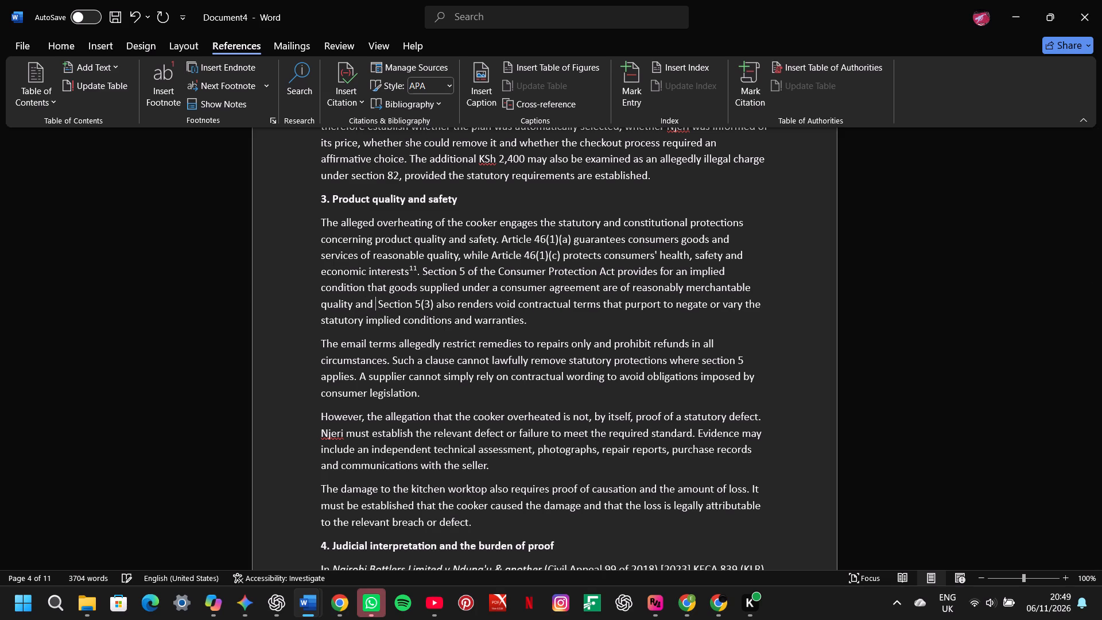
pyautogui.press('BackSpace')
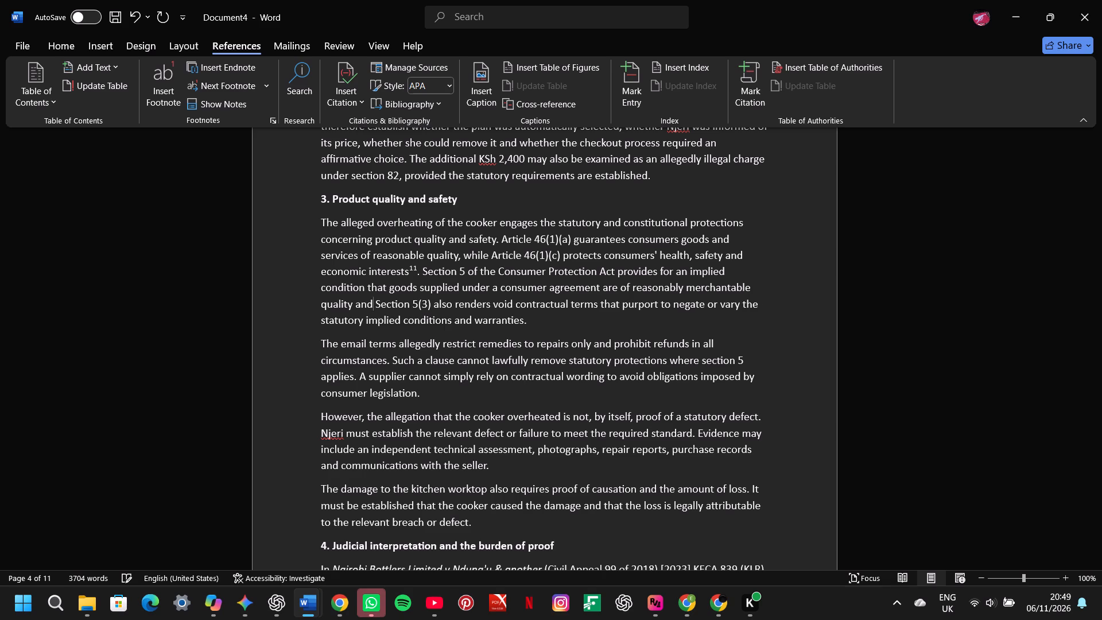
# Insert a footnote after "statutory implied conditions and warranties" with the text "Consumer Protection Act 2022, s 5.".
pyautogui.click(528, 320)
pyautogui.press('Left')
pyautogui.click(172, 90)
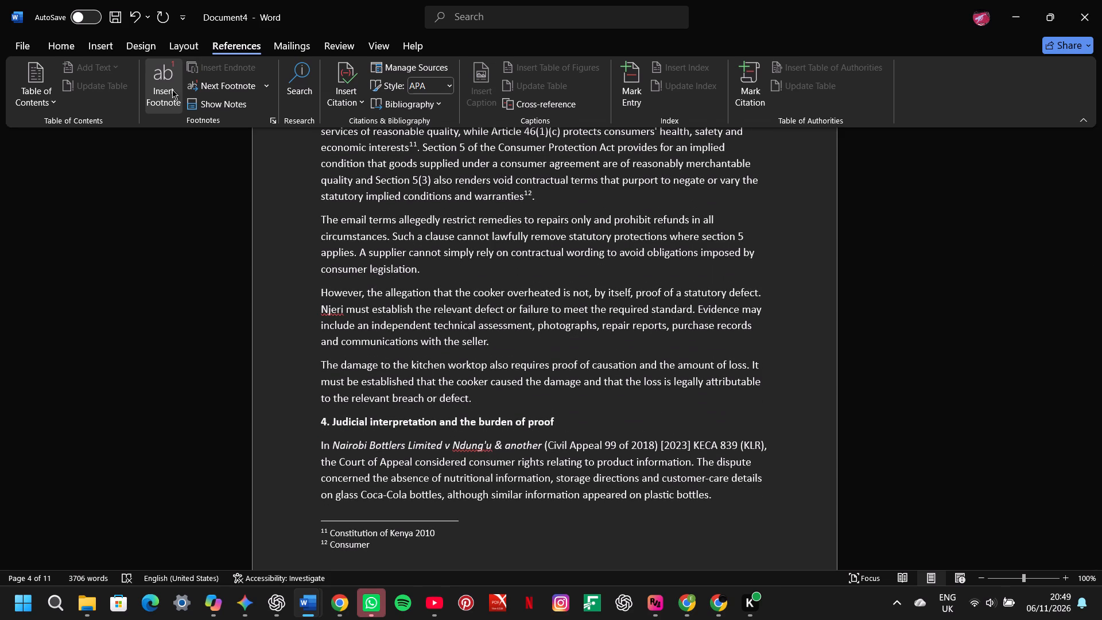
pyautogui.press('p')
pyautogui.press('BackSpace')
pyautogui.write('t 2022')
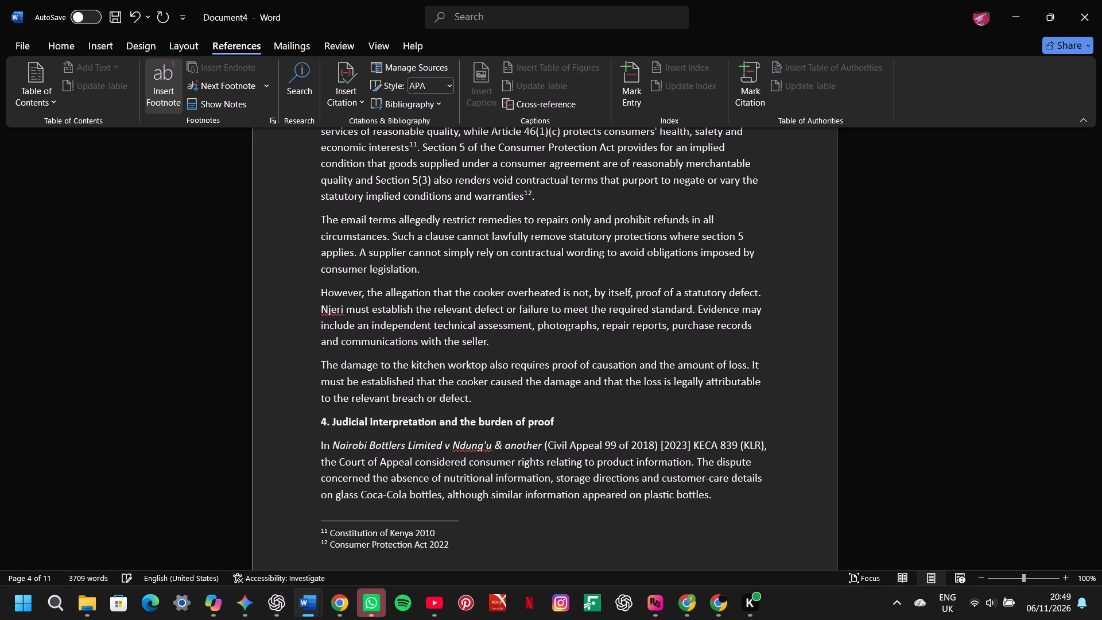
pyautogui.write(', se')
pyautogui.press('BackSpace')
pyautogui.press('BackSpace')
pyautogui.write('s 5')
pyautogui.press('.')
# Merge the paragraphs starting "The email terms", "However, the allegation" and "The damage to the kitchen worktop" into the preceding text, with a space at each join.
pyautogui.click(313, 218)
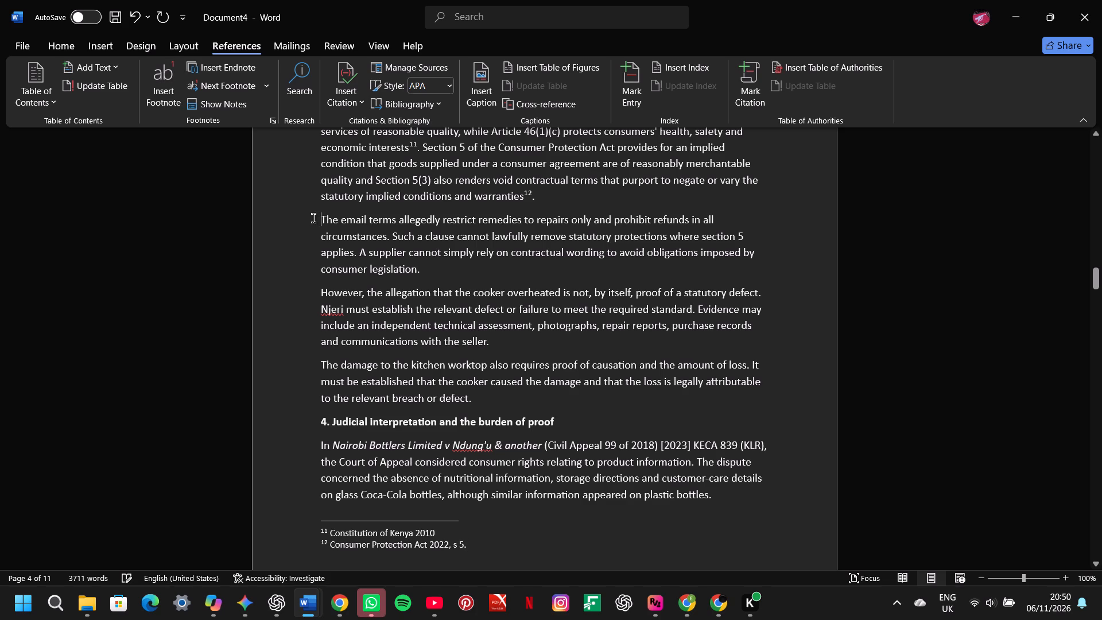
pyautogui.press('BackSpace')
pyautogui.press('space')
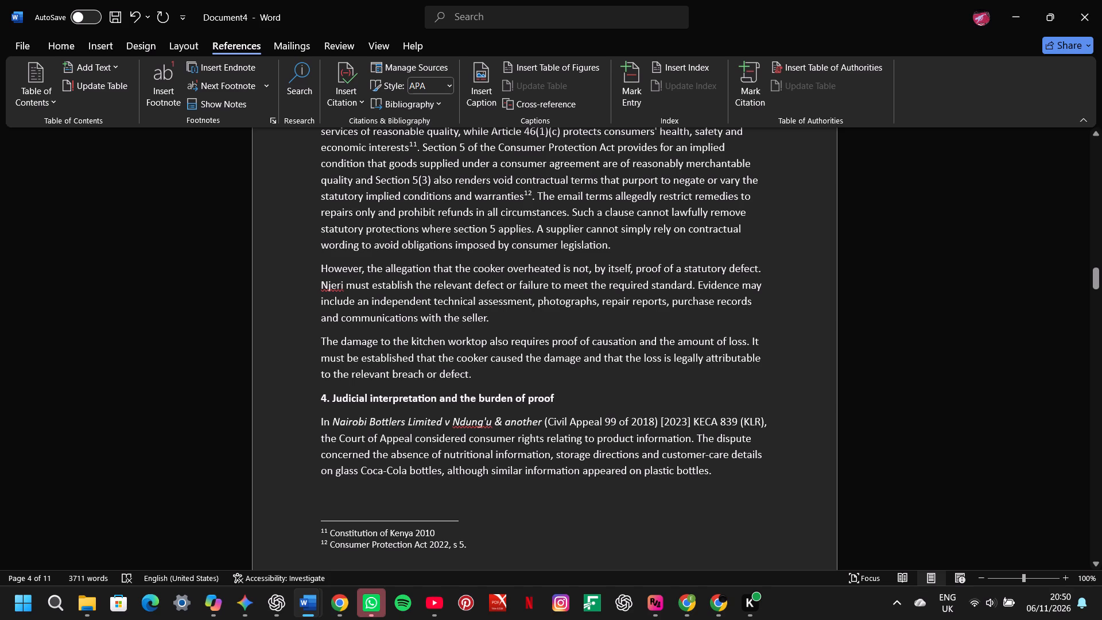
pyautogui.click(323, 276)
pyautogui.press('BackSpace')
pyautogui.write('n')
pyautogui.press('space')
pyautogui.press('BackSpace')
pyautogui.press('BackSpace')
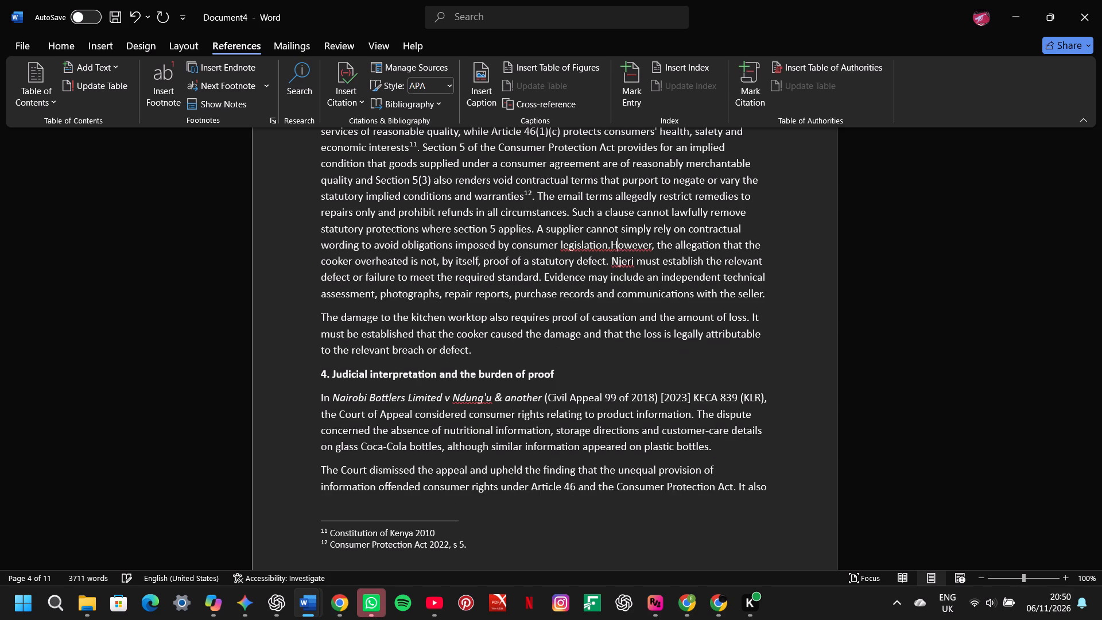
pyautogui.press('space')
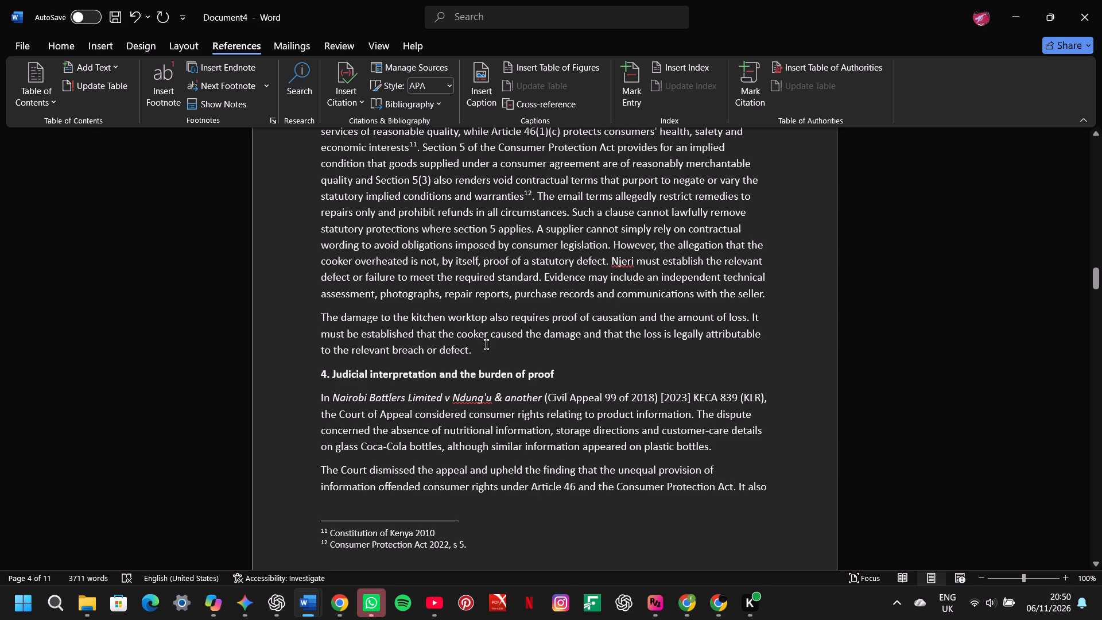
pyautogui.click(322, 315)
pyautogui.press('BackSpace')
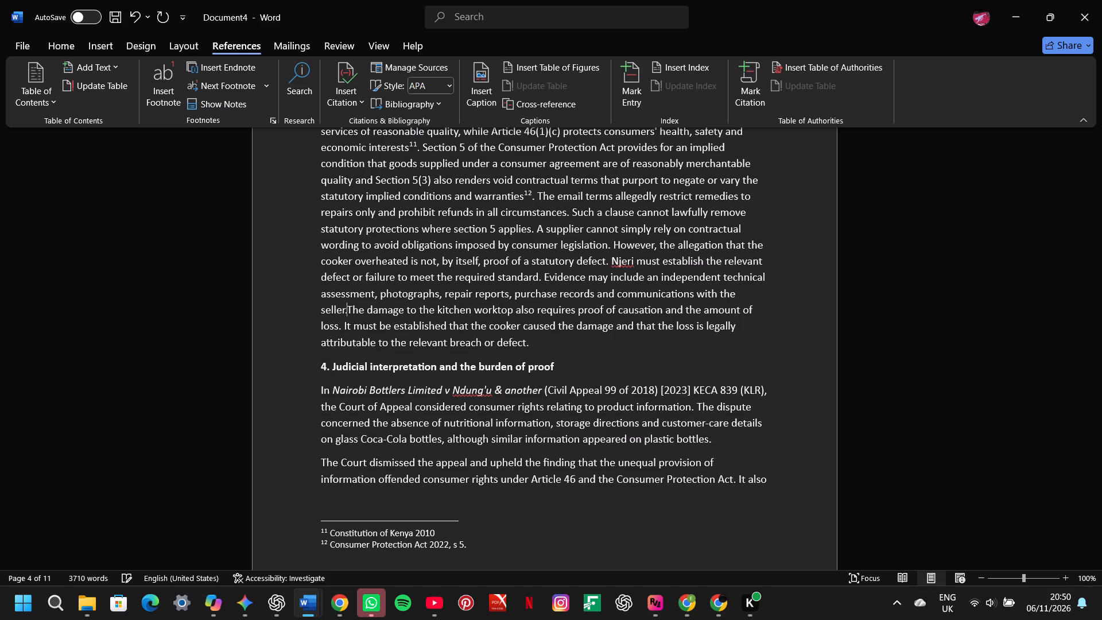
pyautogui.press('space')
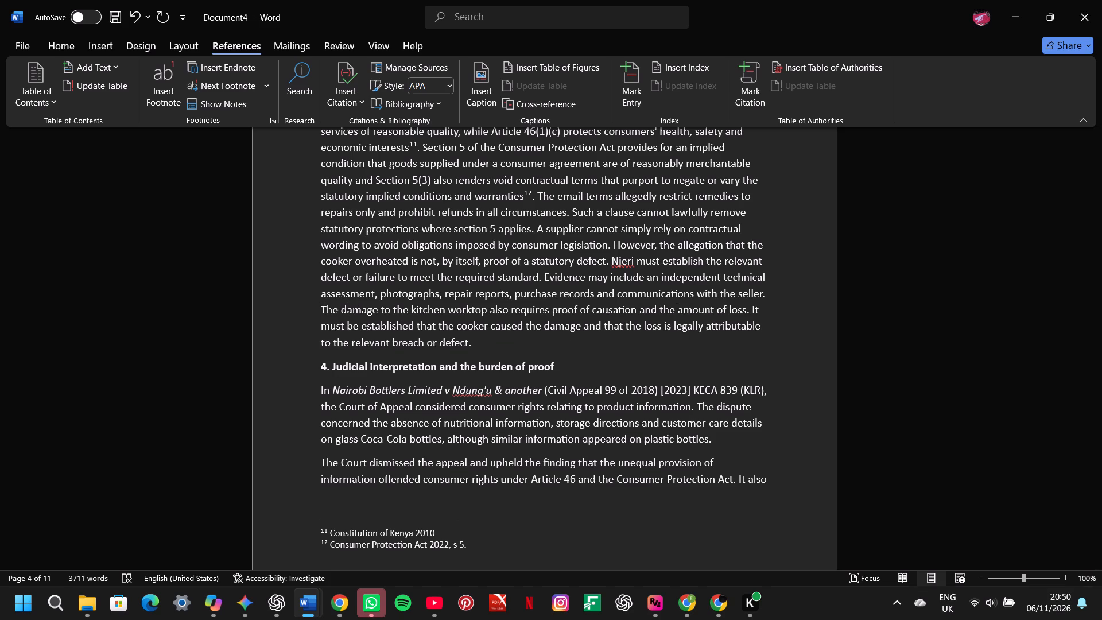
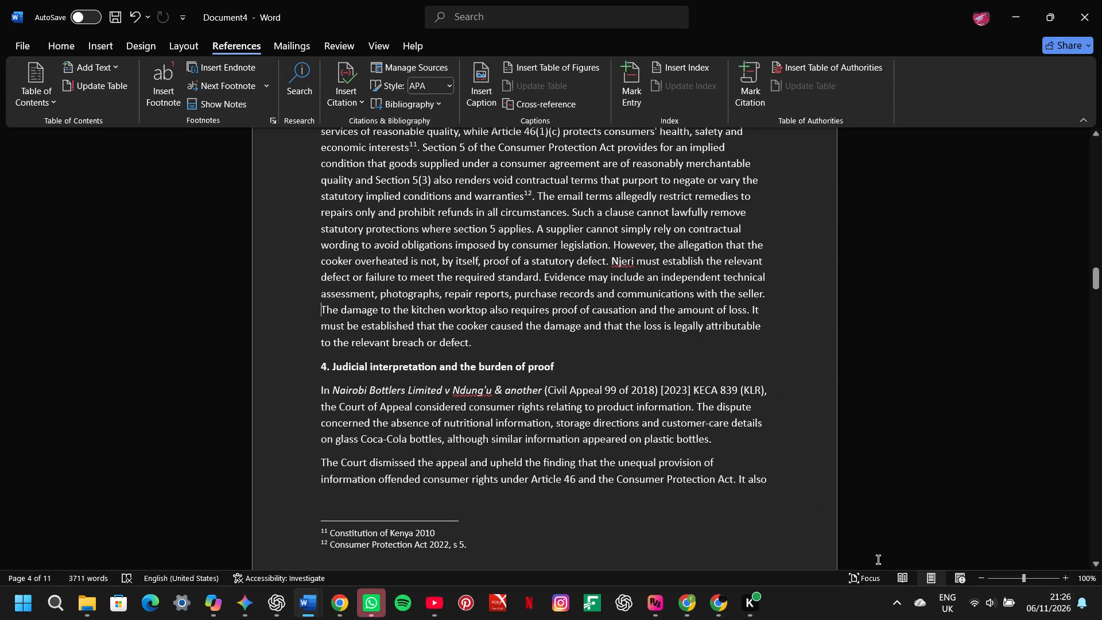
# Turn on the computer's mobile hotspot in the Windows quick settings.
pyautogui.click(983, 606)
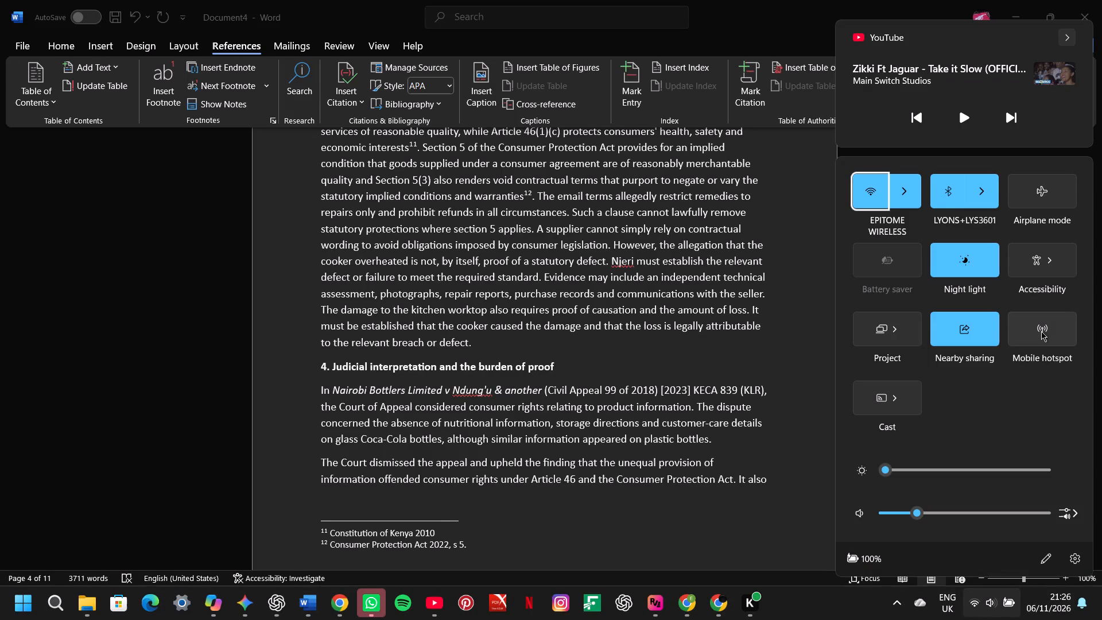
pyautogui.click(1041, 331)
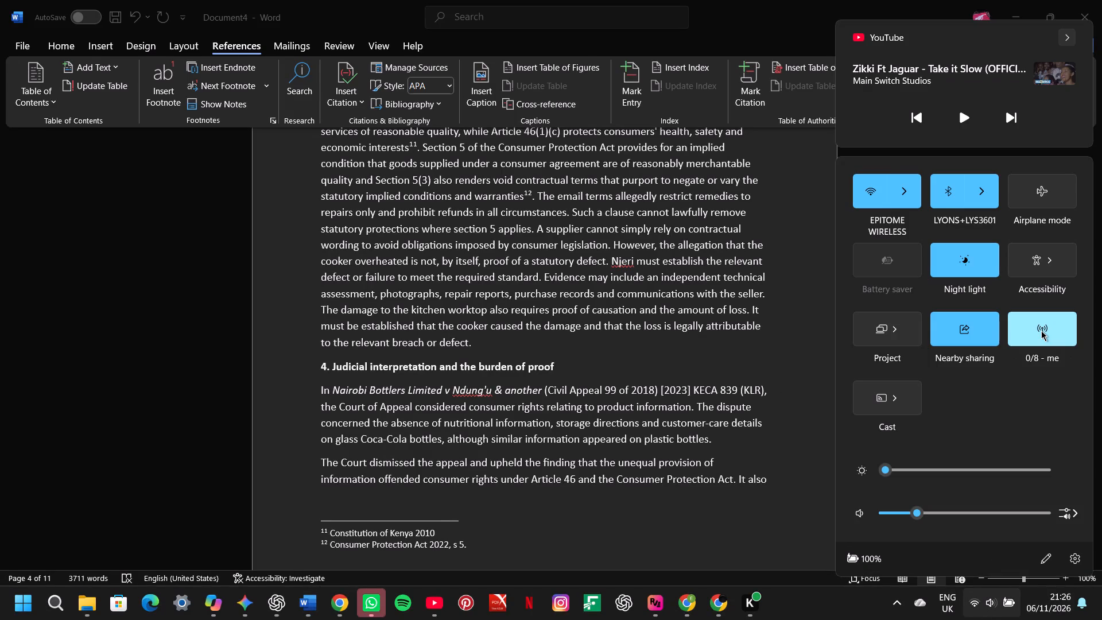
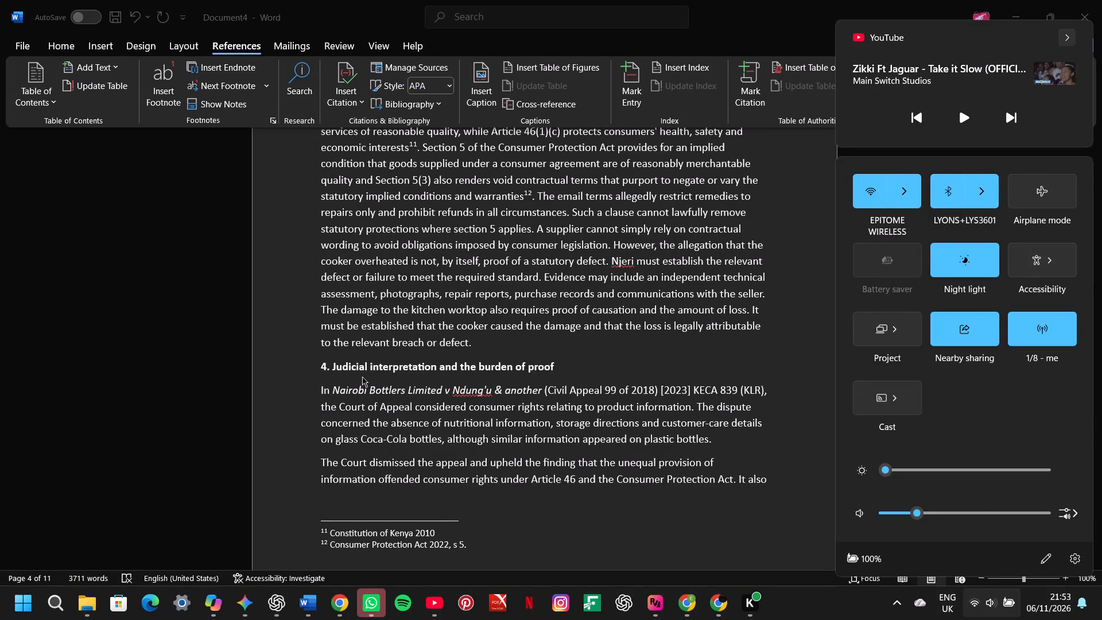
# Copy the case citation "Nairobi Bottlers Limited v Ndung'u & another (Civil Appeal 99 of 2018) [2023] KECA 839 (KLR)" from section 4 and switch to Chrome.
pyautogui.moveTo(332, 385); pyautogui.dragTo(343, 390)
pyautogui.moveTo(336, 391); pyautogui.dragTo(384, 392)
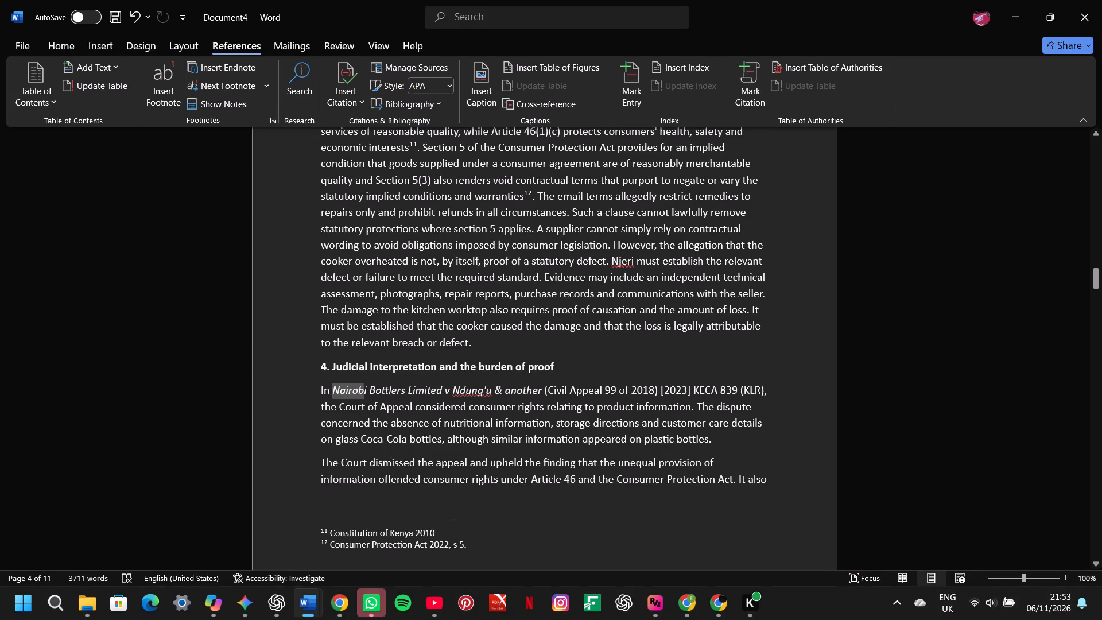
pyautogui.moveTo(384, 392); pyautogui.dragTo(689, 385)
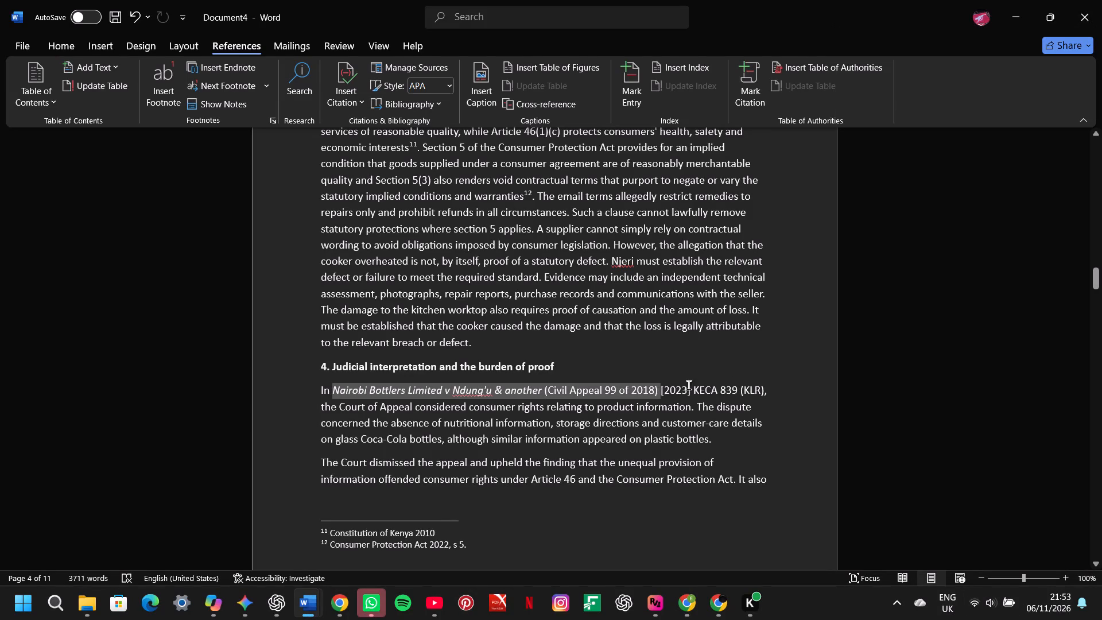
pyautogui.moveTo(689, 385); pyautogui.dragTo(764, 392)
pyautogui.hotkey('ctrl', 'c')
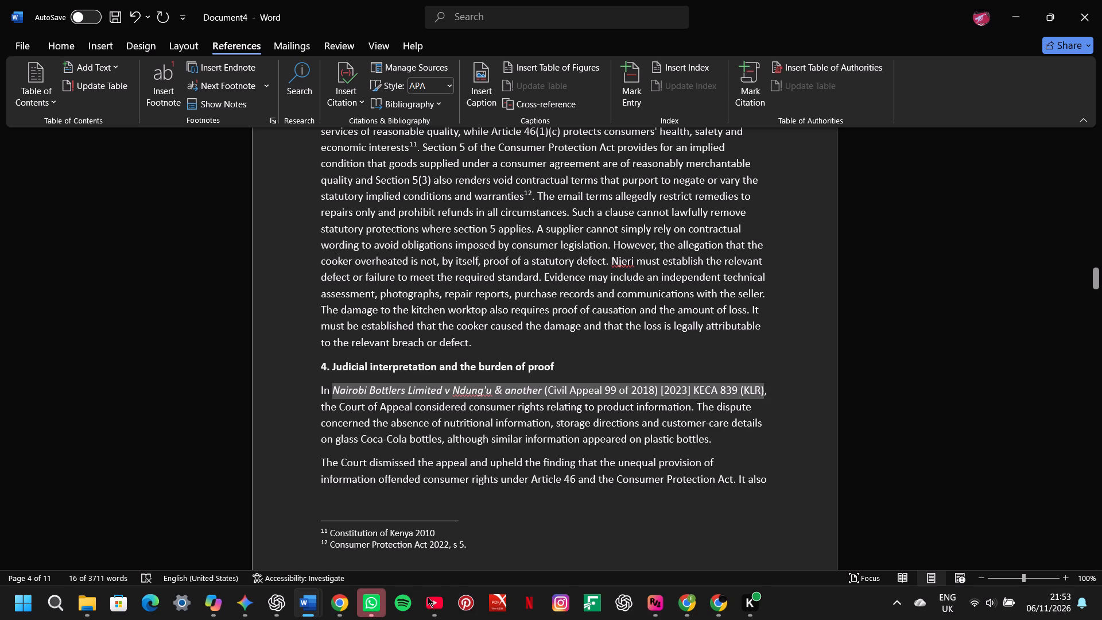
pyautogui.click(331, 604)
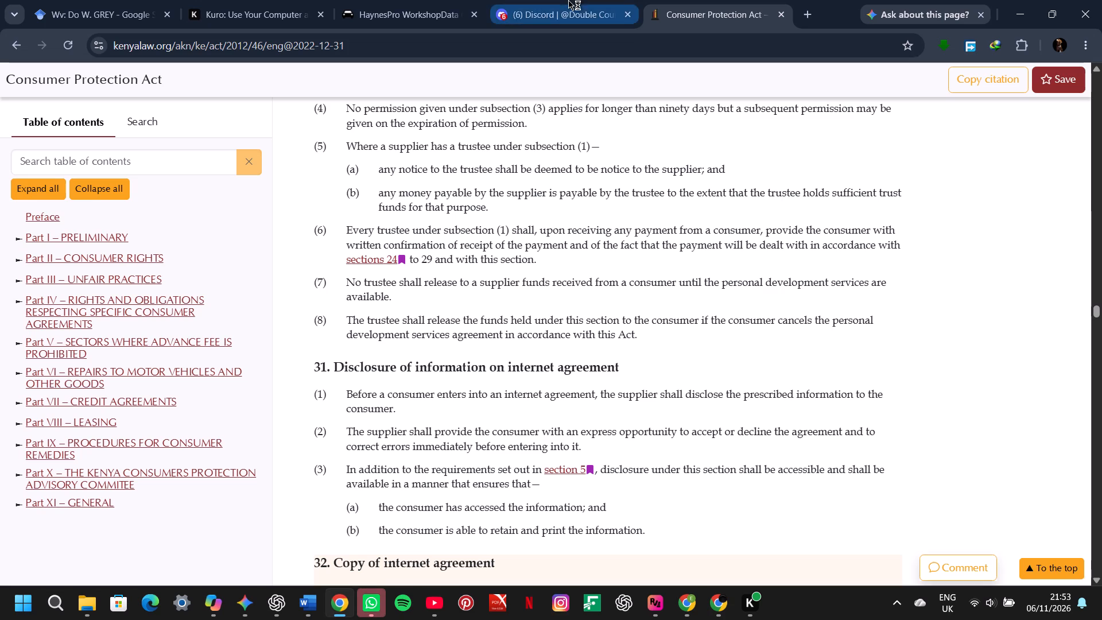
# Search Kenya Law for "Nairobi Bottlers Limited v Ndung'u & another (Civil Appeal 99 of 2018) [2023] KECA 839 (KLR)" and open the matching judgment.
pyautogui.click(804, 13)
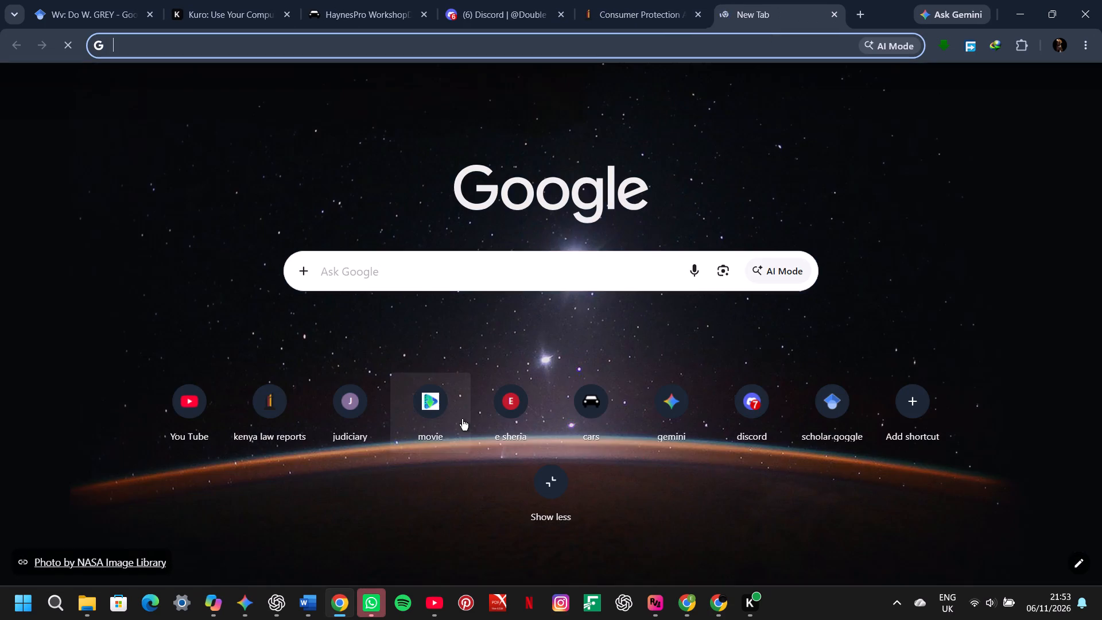
pyautogui.click(280, 386)
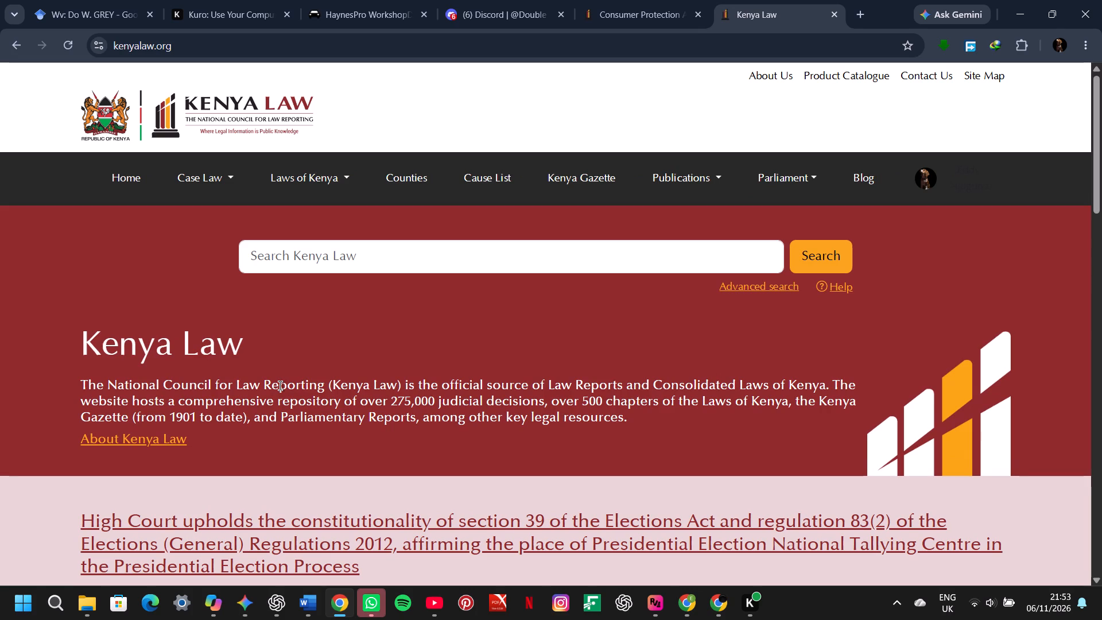
pyautogui.click(269, 256)
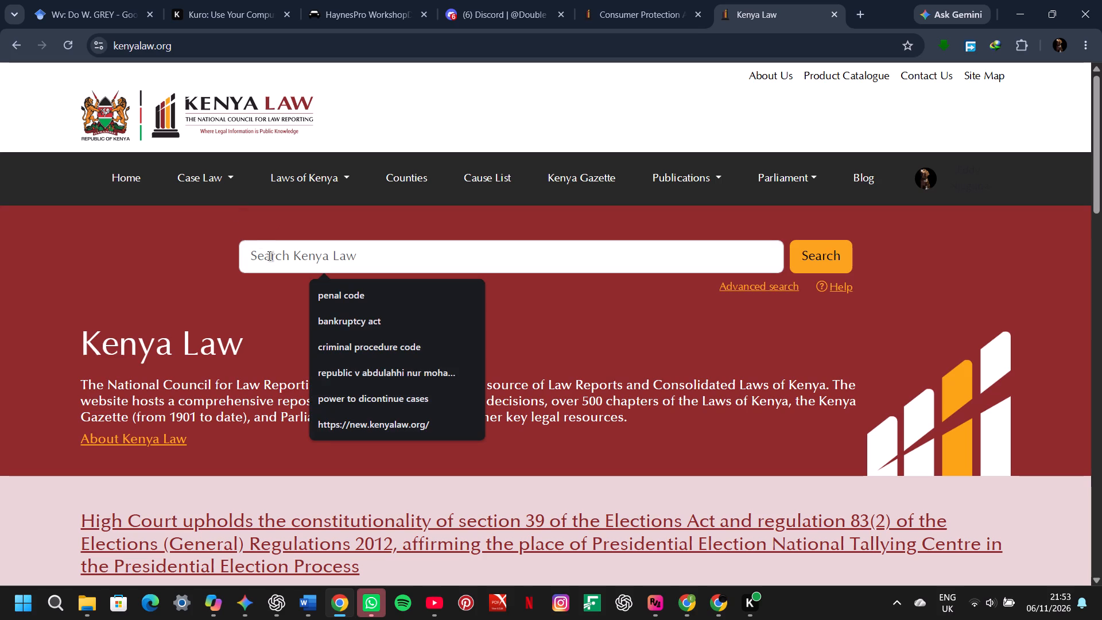
pyautogui.hotkey('ctrl', 'v')
pyautogui.press('Return')
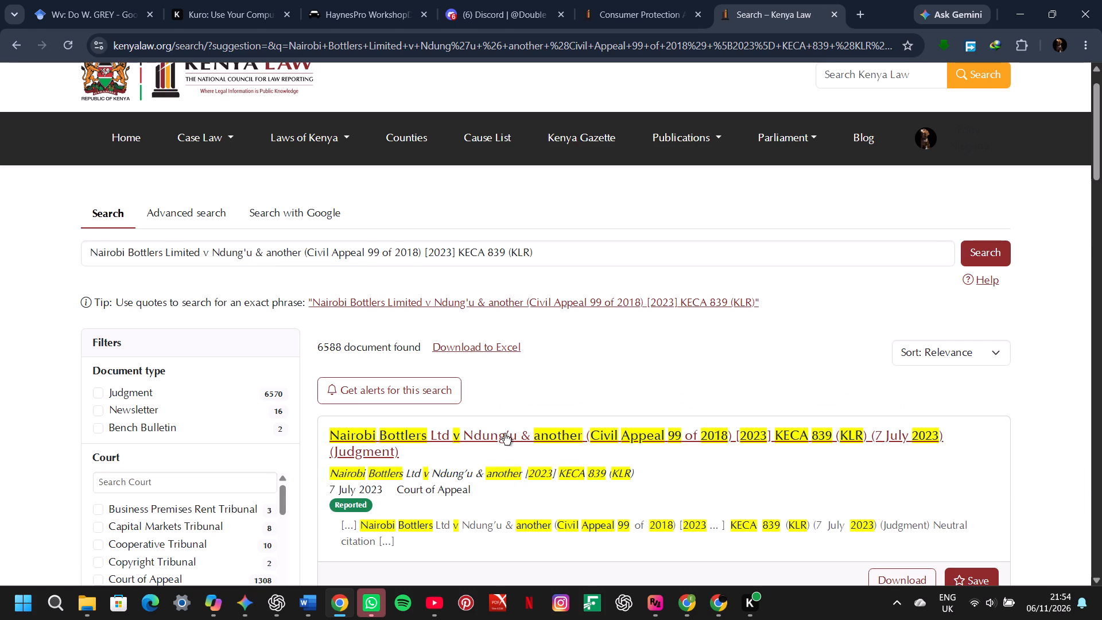
pyautogui.click(504, 433)
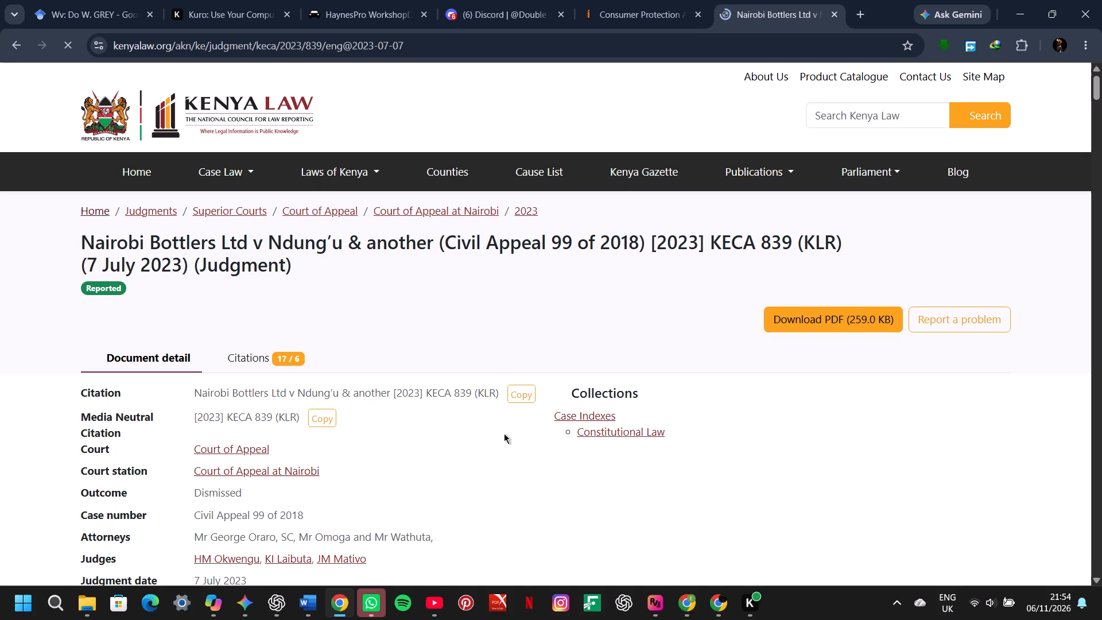
pyautogui.scroll(-1, 504, 433)
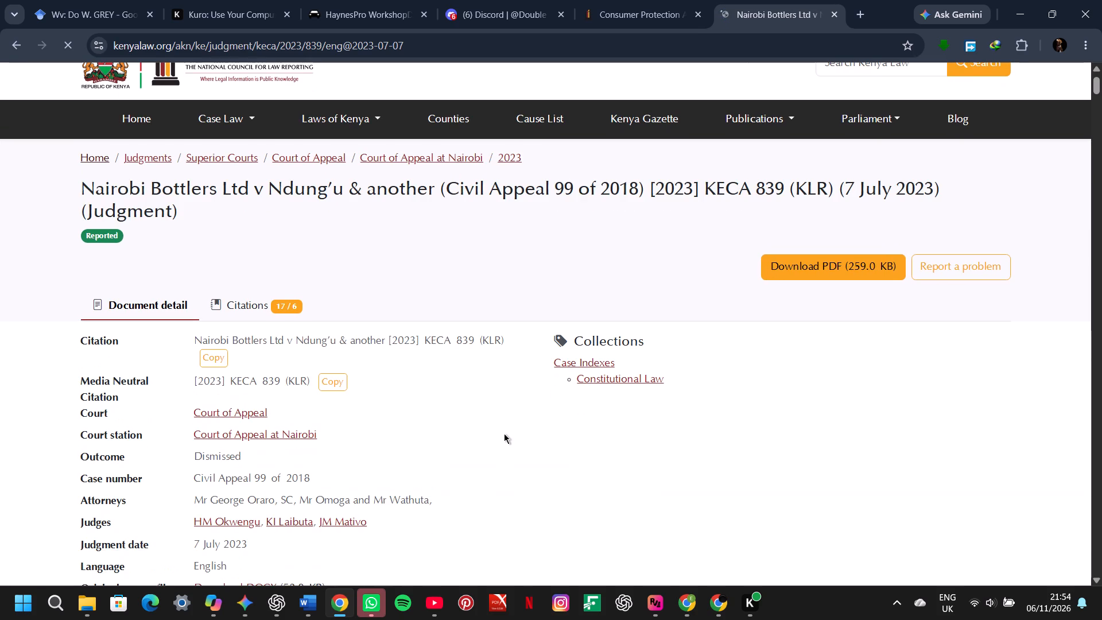
pyautogui.scroll(3, 816, 165)
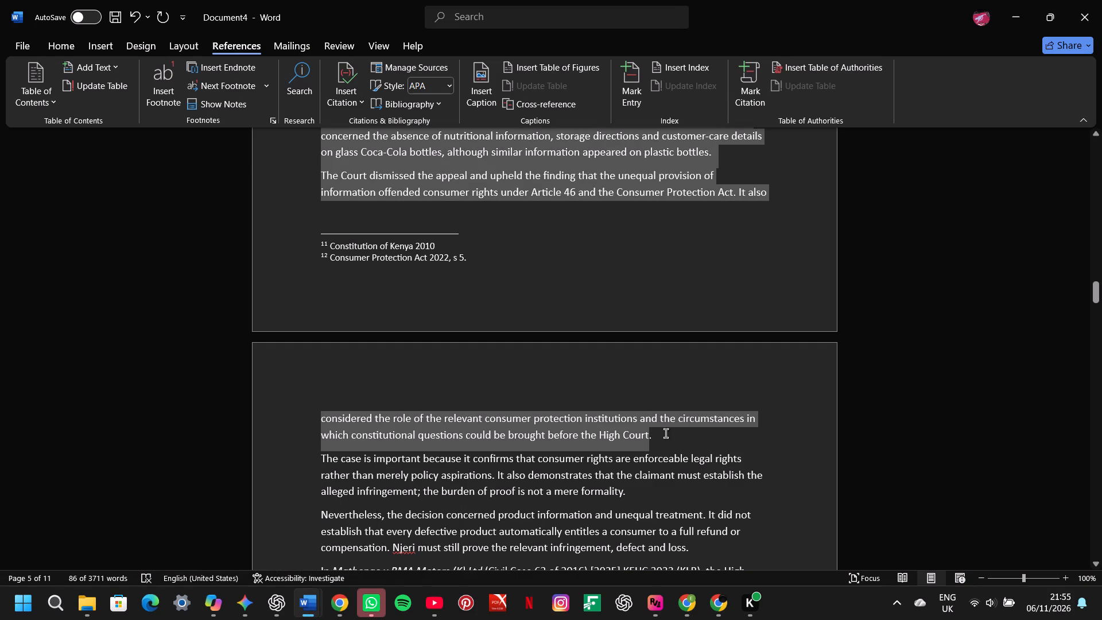
pyautogui.click(478, 275)
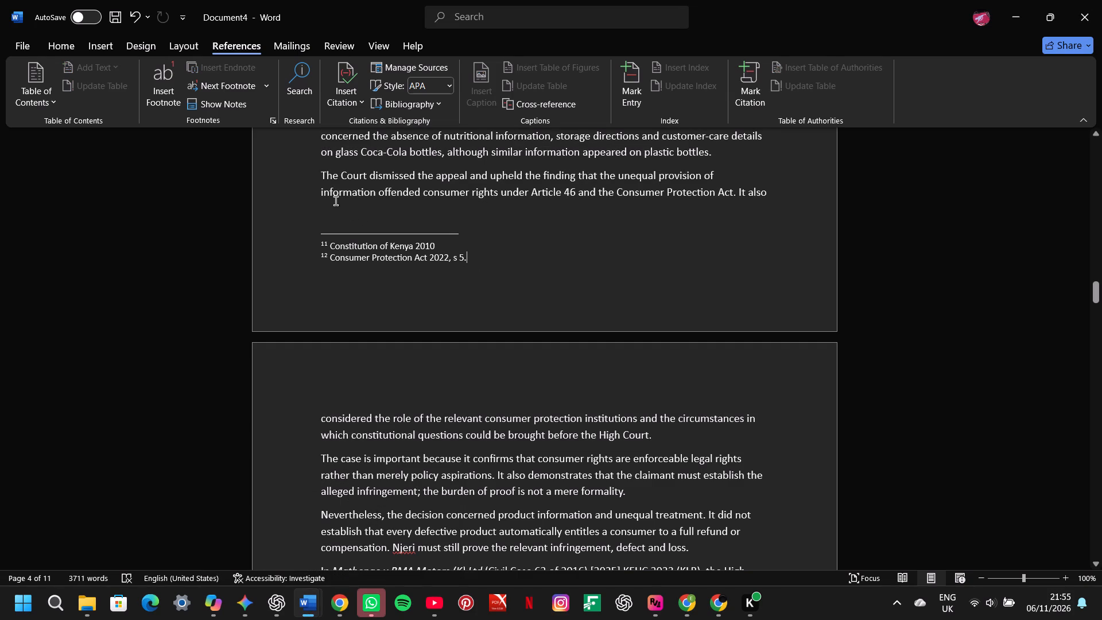
pyautogui.click(320, 178)
pyautogui.press('BackSpace')
pyautogui.press('space')
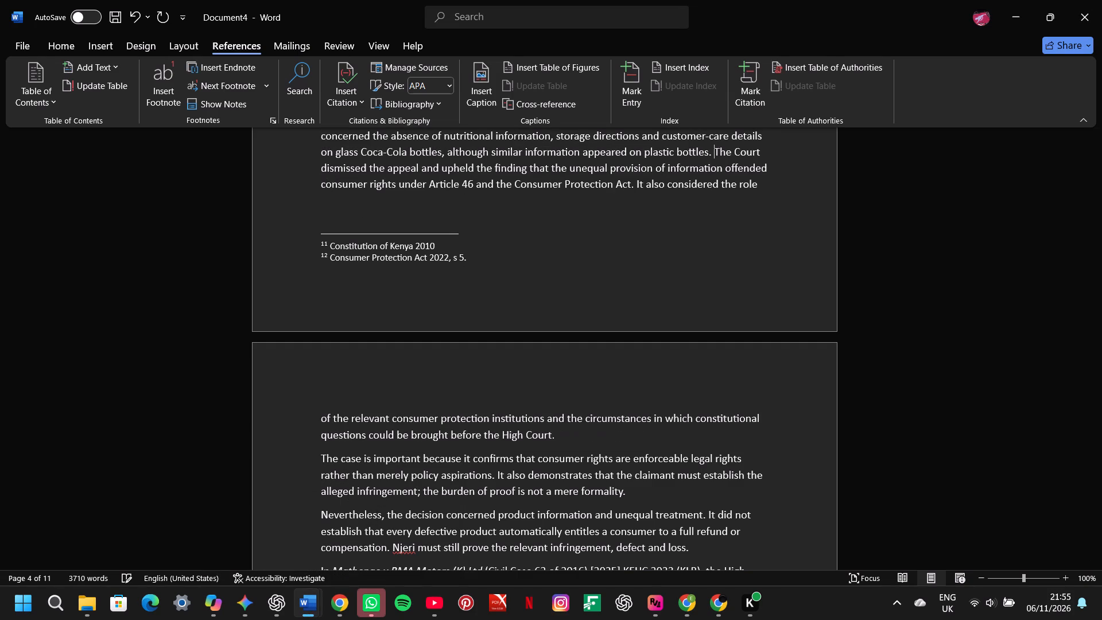
pyautogui.scroll(2, 320, 178)
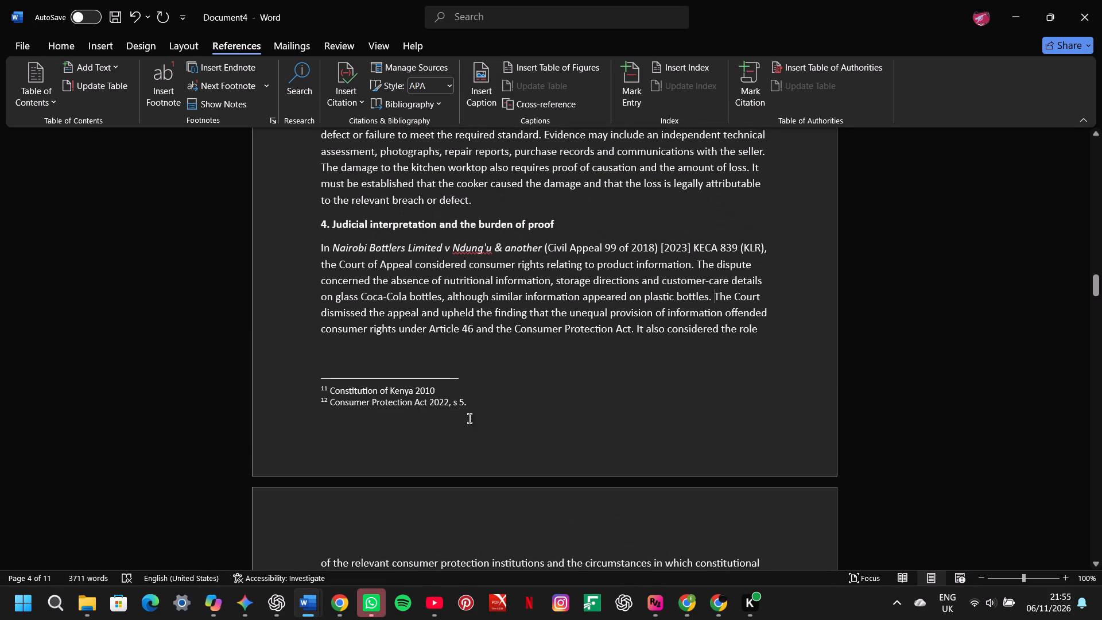
# Add a footnote after "before the High Court" in Document4, containing the copied Nairobi Bottlers Ltd v Ndung'u & another citation.
pyautogui.scroll(-1, 439, 461)
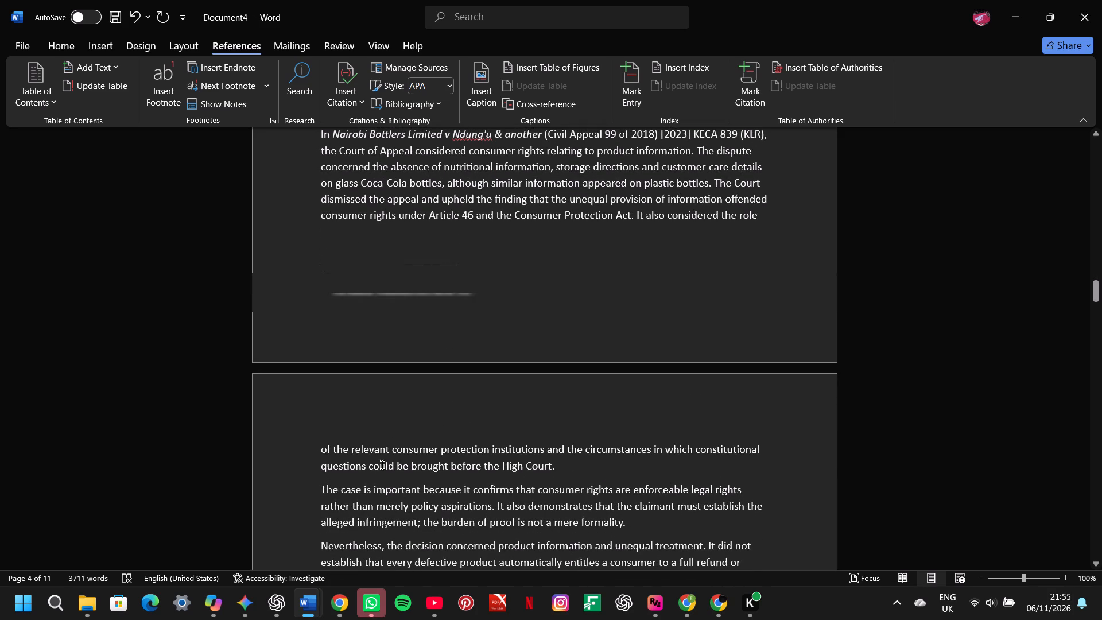
pyautogui.click(550, 468)
pyautogui.click(156, 77)
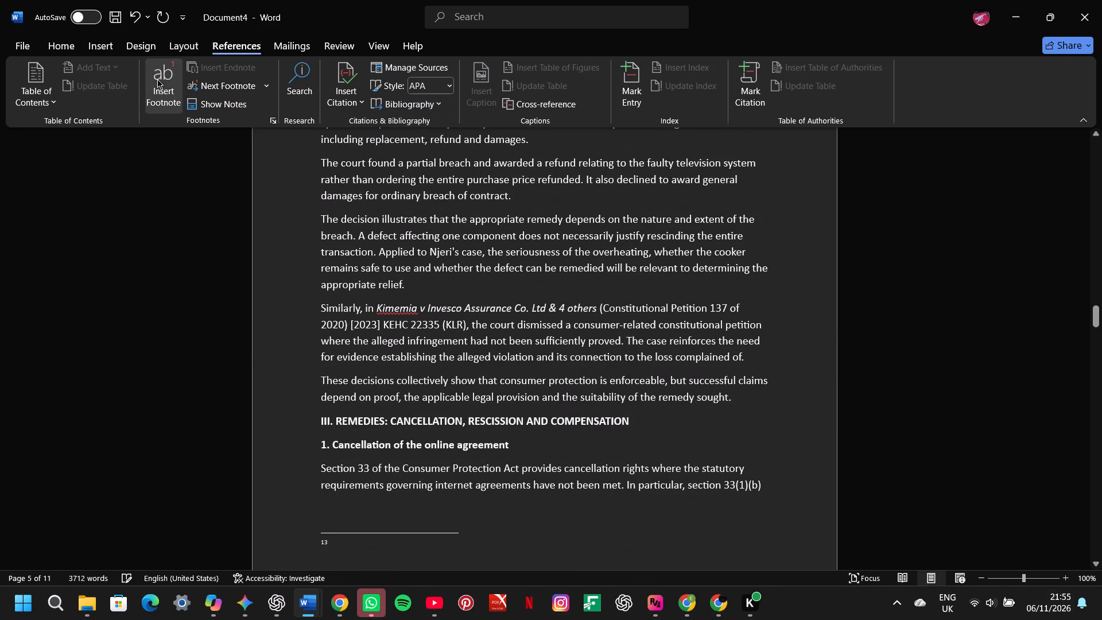
pyautogui.hotkey('ctrl', 'v')
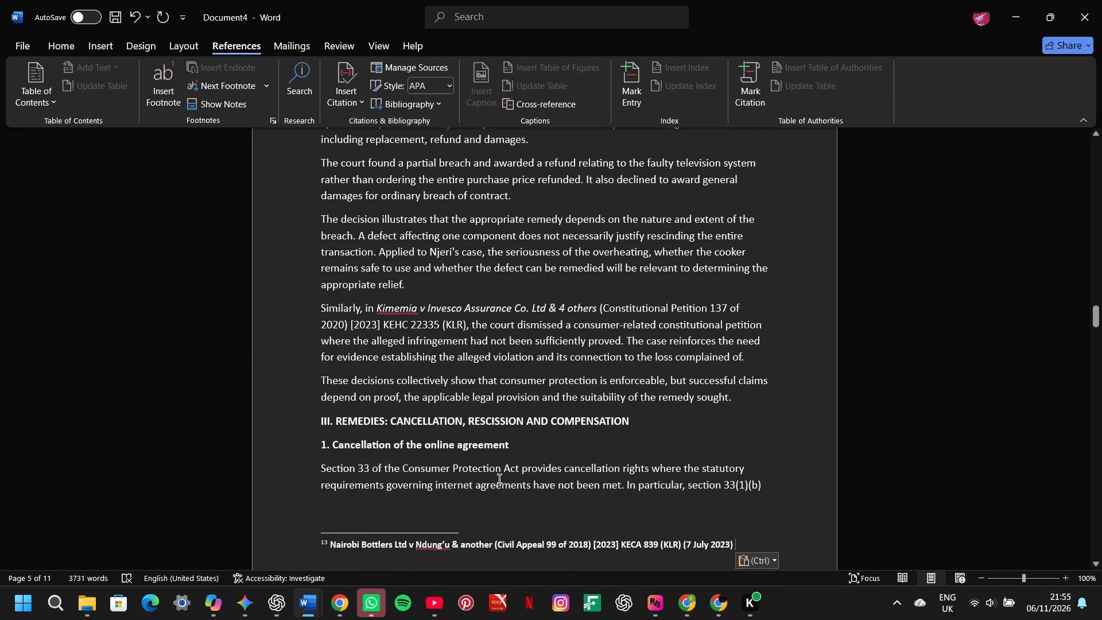
# Remove the bold from the Nairobi Bottlers footnote text and make it italic.
pyautogui.tripleClick(471, 546)
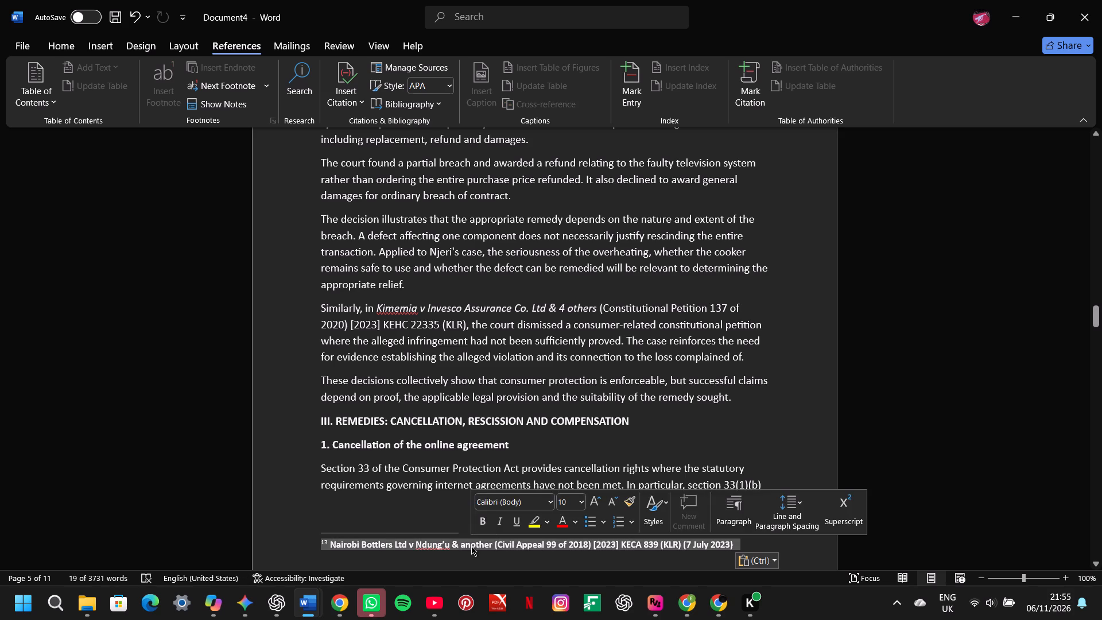
pyautogui.hotkey('ctrl', 'b')
pyautogui.hotkey('ctrl', 'b')
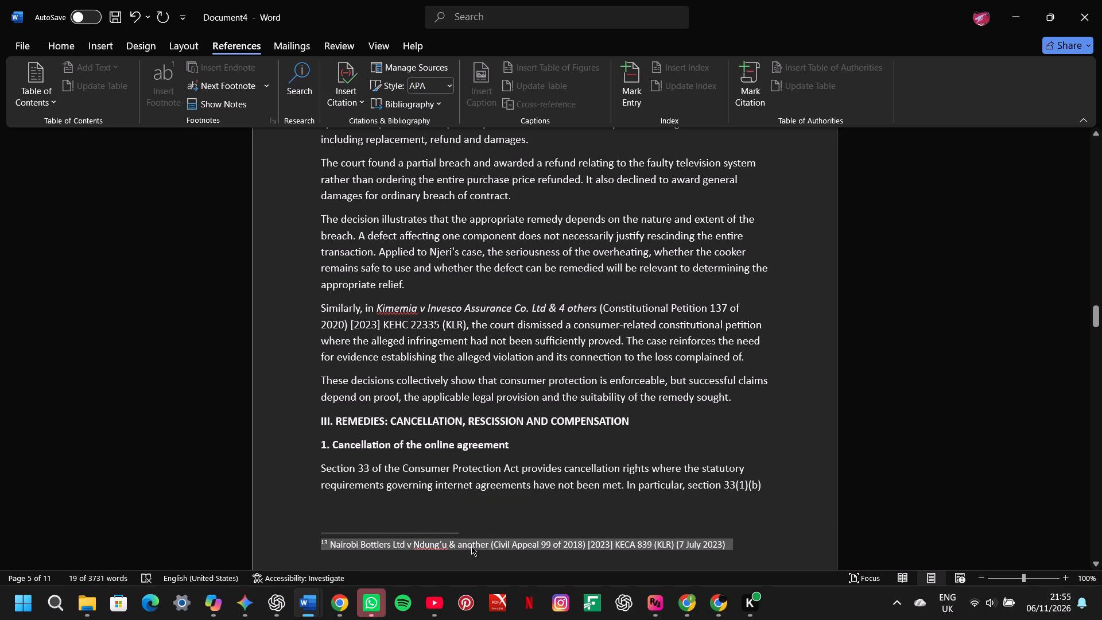
pyautogui.hotkey('ctrl', 'i')
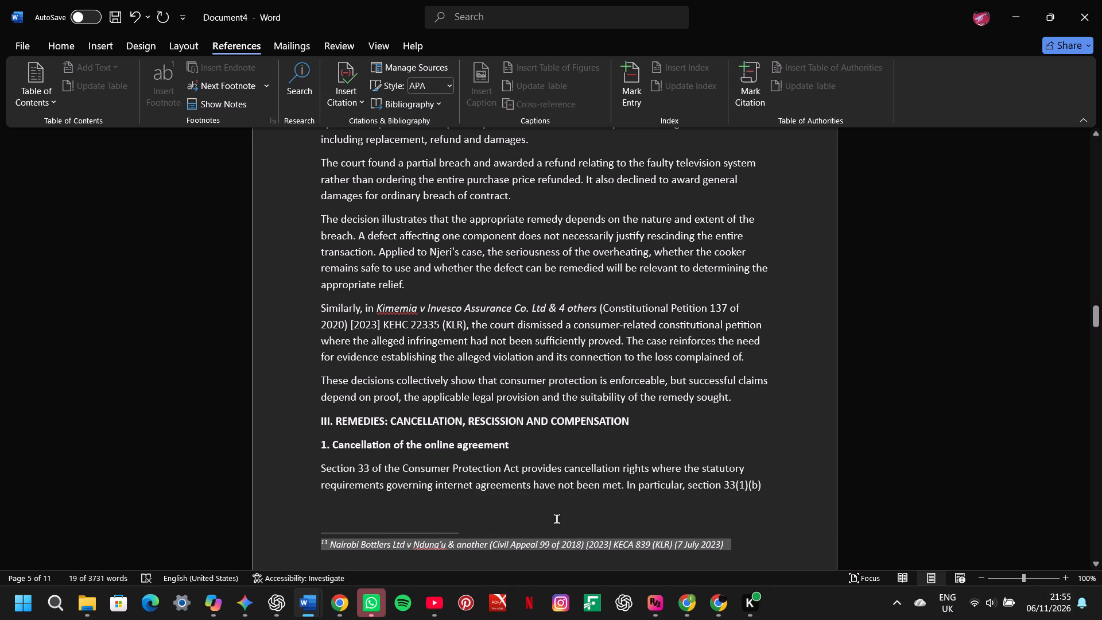
pyautogui.click(557, 519)
# Merge the paragraphs starting "The case is important", "Nevertheless" and "In Mathenge v RMA Motors" into the preceding one, with a space at each join.
pyautogui.scroll(1, 557, 519)
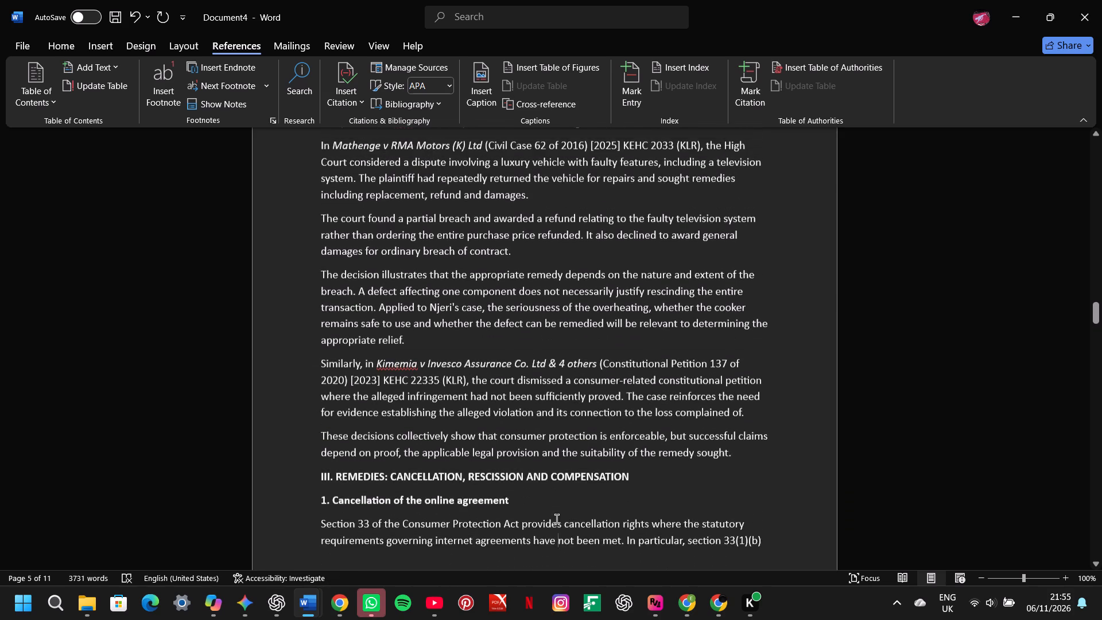
pyautogui.scroll(1, 557, 519)
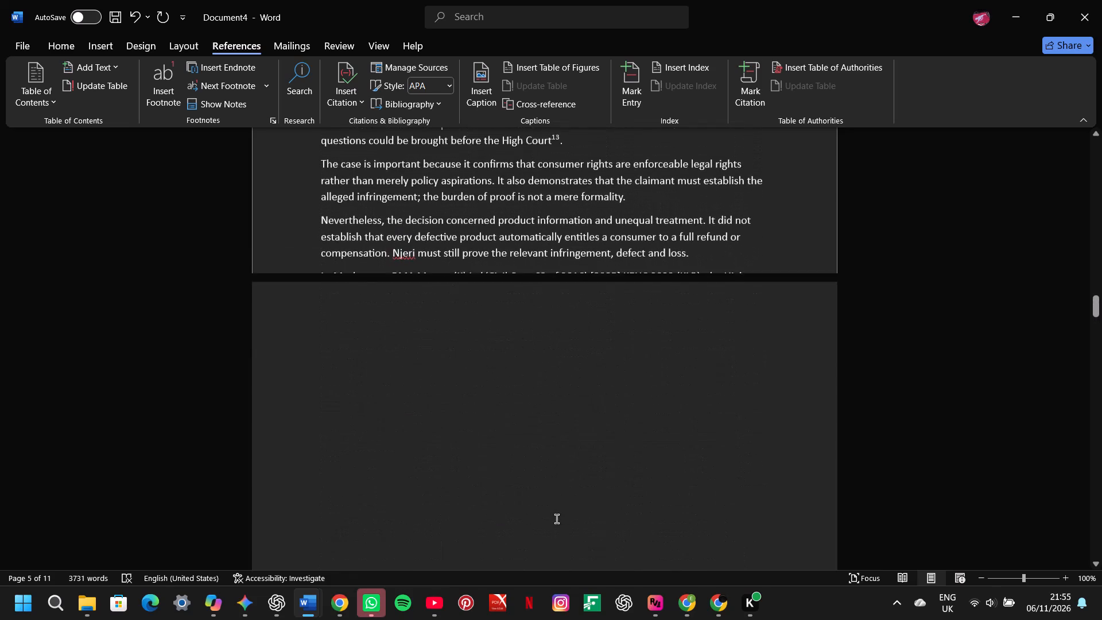
pyautogui.scroll(1, 557, 519)
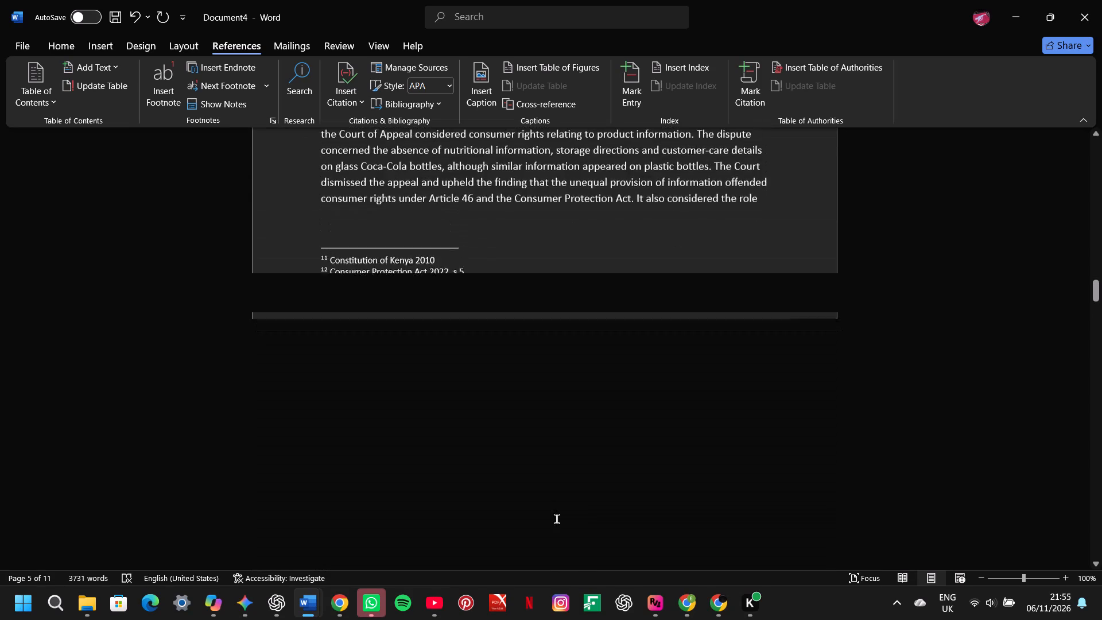
pyautogui.scroll(2, 557, 519)
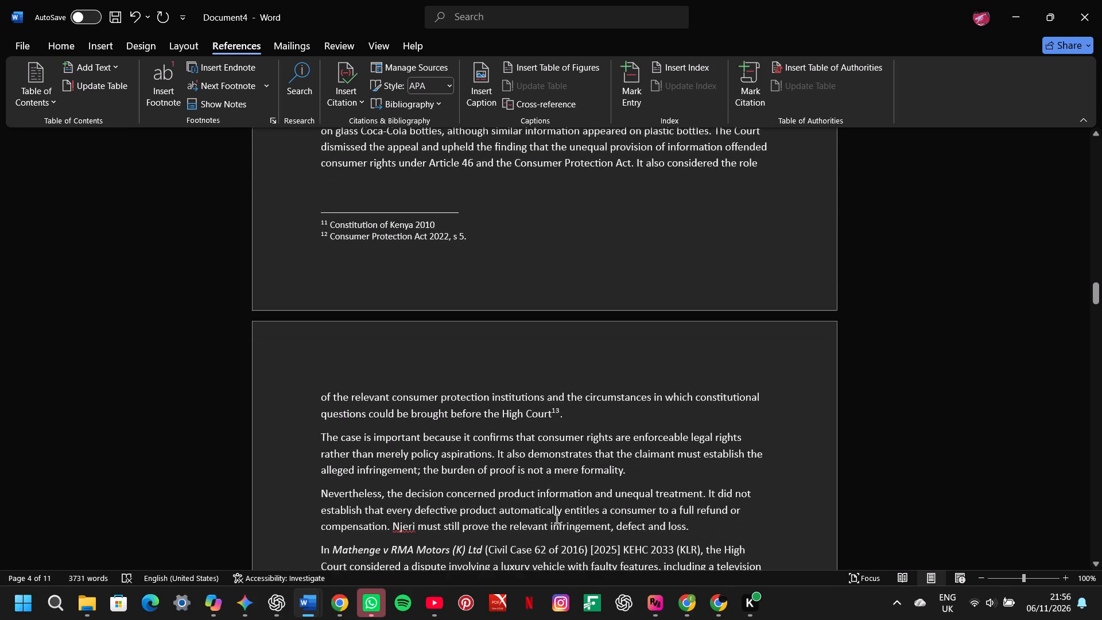
pyautogui.scroll(1, 557, 519)
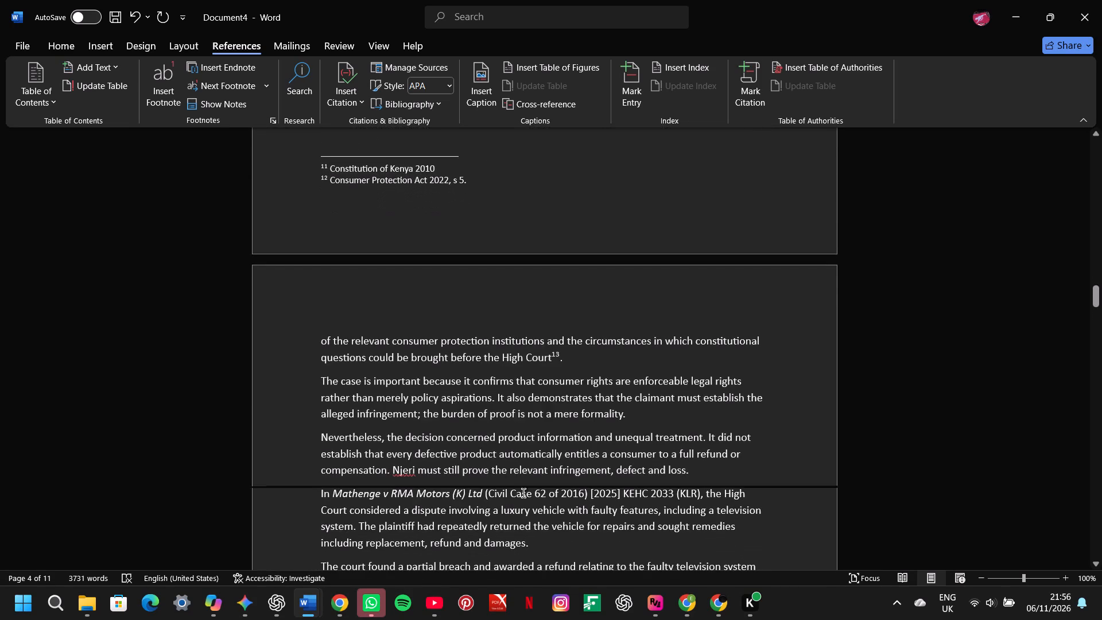
pyautogui.click(312, 391)
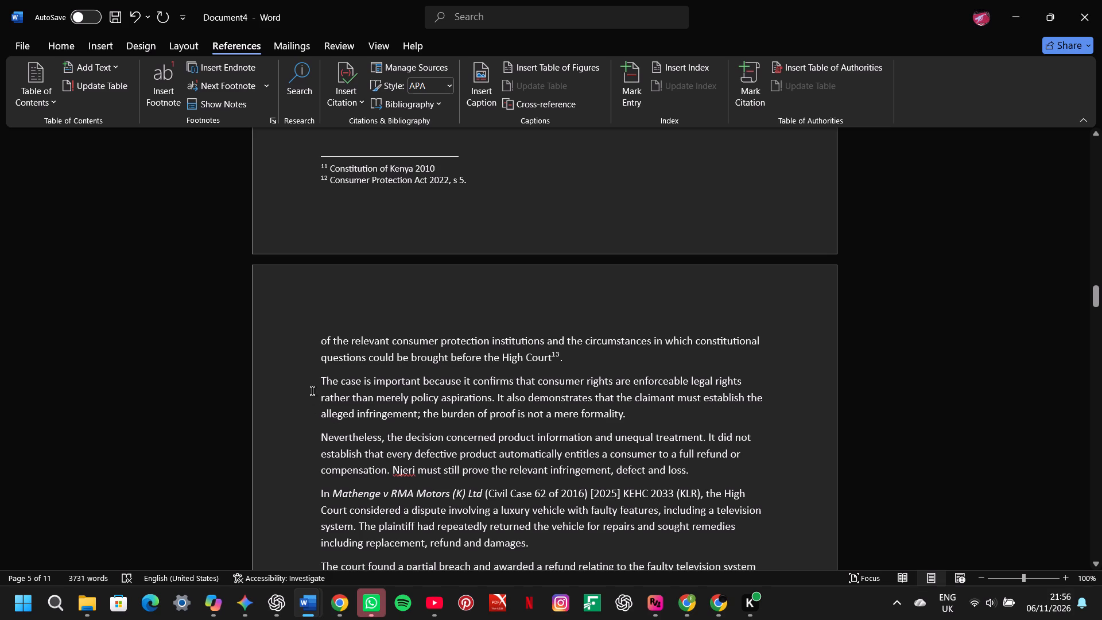
pyautogui.press('Up')
pyautogui.press('BackSpace')
pyautogui.press('space')
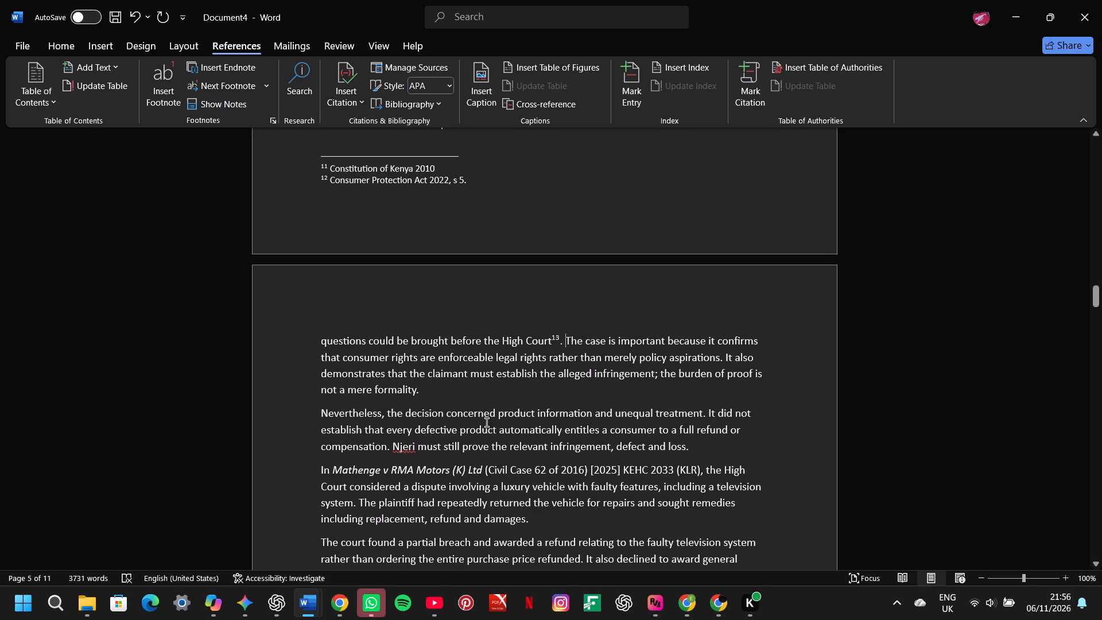
pyautogui.click(316, 414)
pyautogui.press('BackSpace')
pyautogui.press('space')
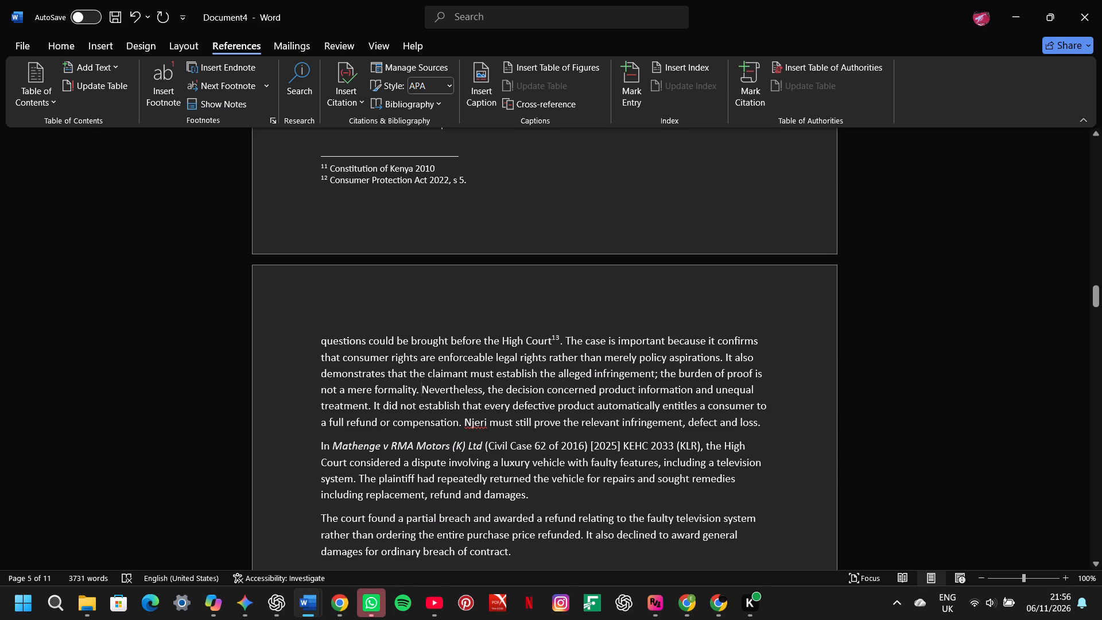
pyautogui.click(316, 440)
pyautogui.press('BackSpace')
pyautogui.press('space')
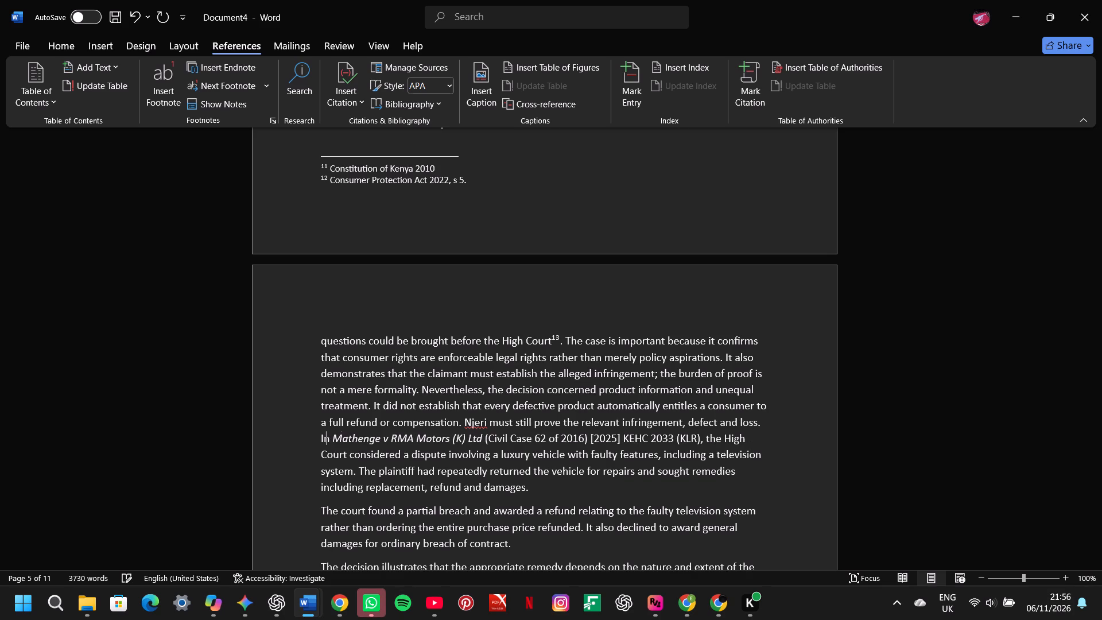
# Copy the citation "Mathenge v RMA Motors (K) Ltd (Civil Case 62 of 2016) [2025] KEHC 2033 (KLR)" from Document4 and search Kenya Law for it.
pyautogui.moveTo(332, 440); pyautogui.dragTo(560, 444)
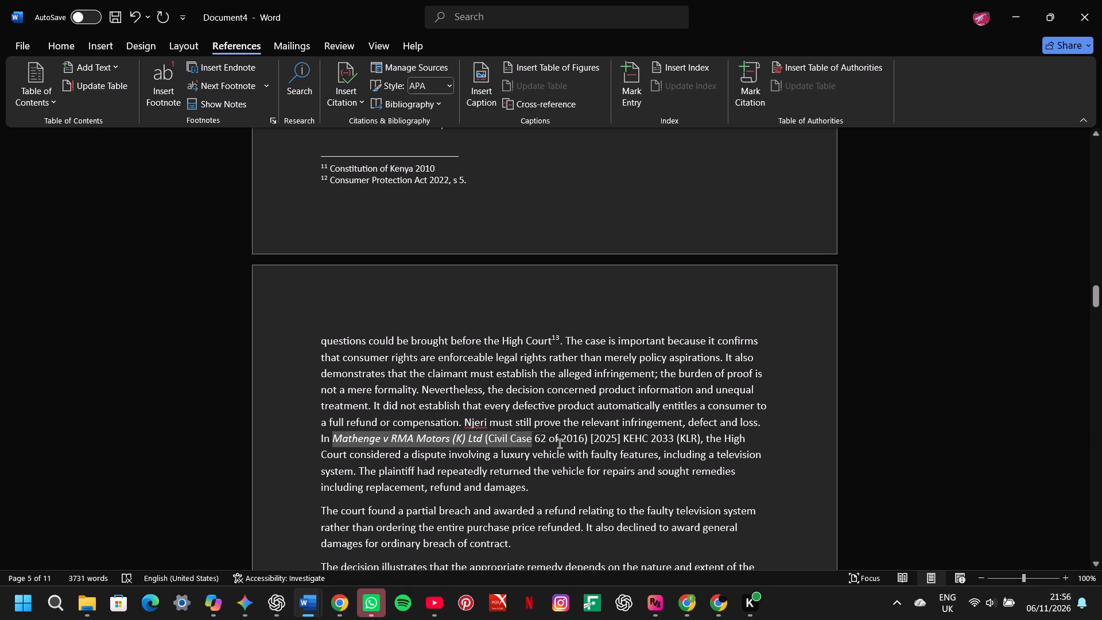
pyautogui.moveTo(560, 444); pyautogui.dragTo(707, 437)
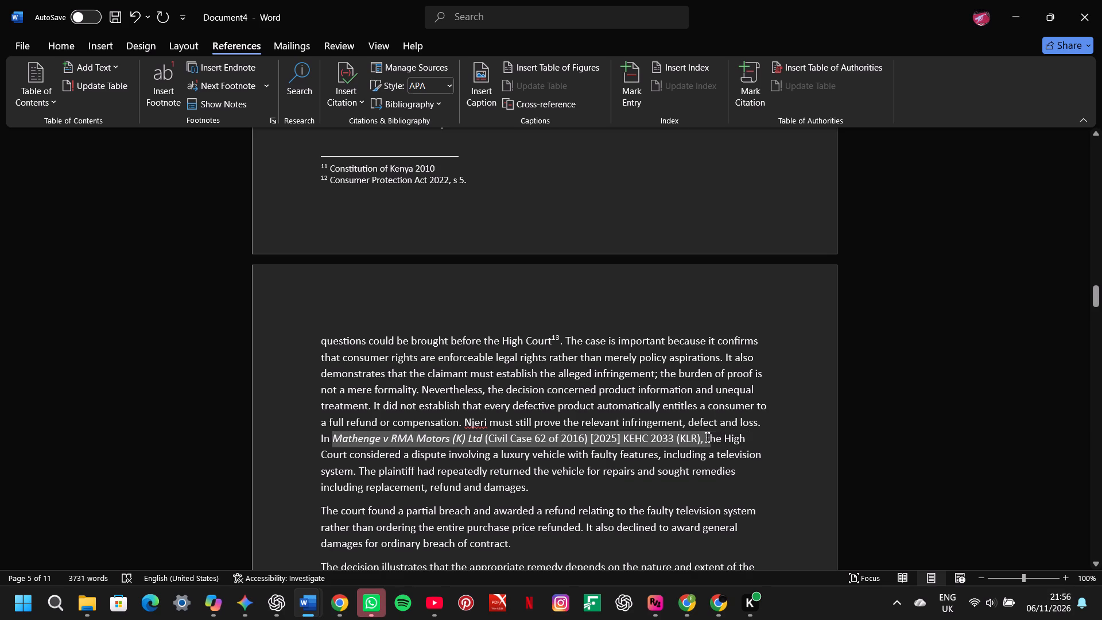
pyautogui.moveTo(707, 437); pyautogui.dragTo(700, 439)
pyautogui.hotkey('ctrl', 'c')
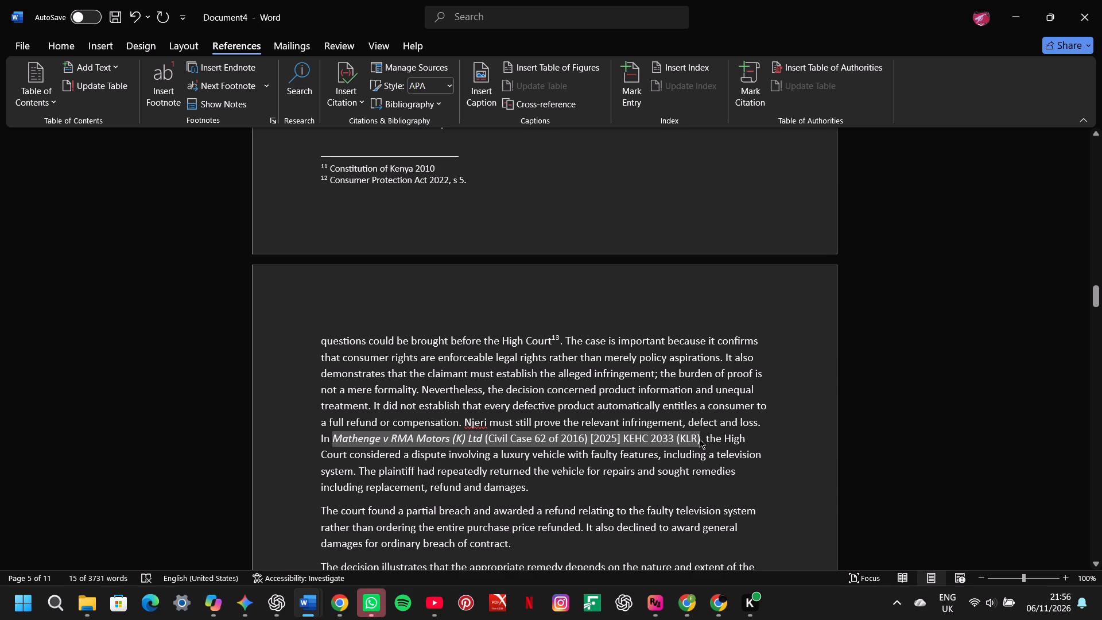
pyautogui.click(342, 602)
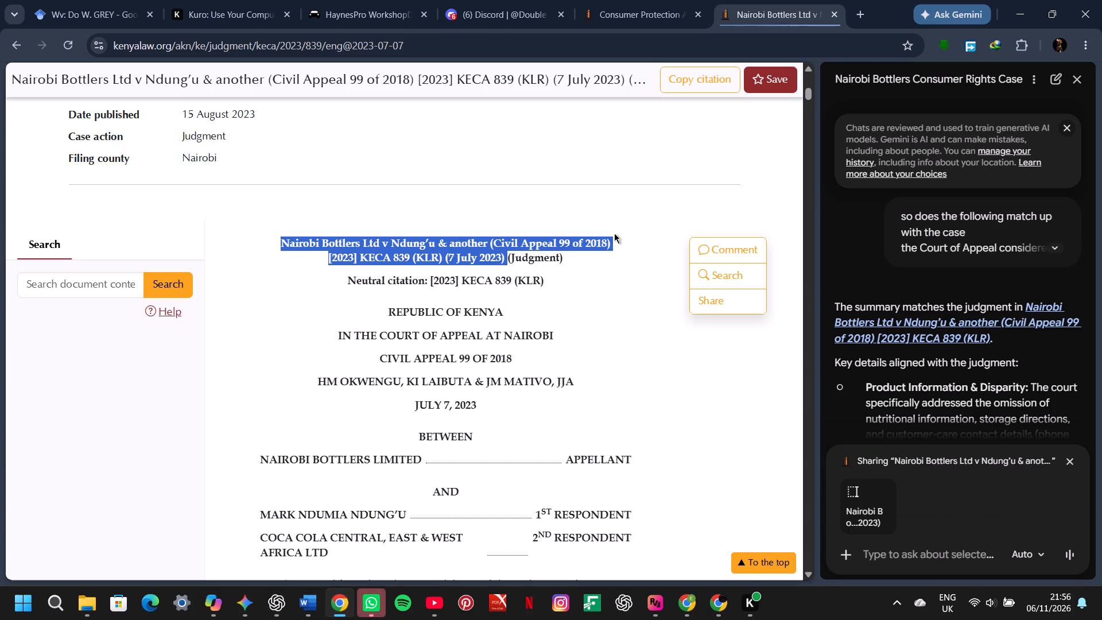
pyautogui.click(15, 47)
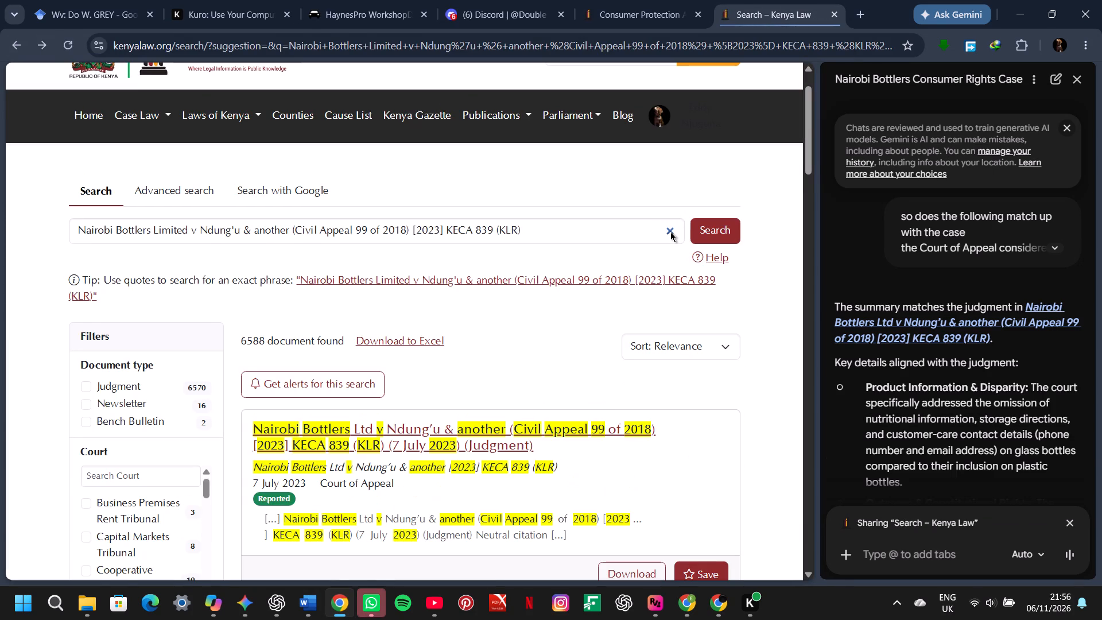
pyautogui.click(670, 232)
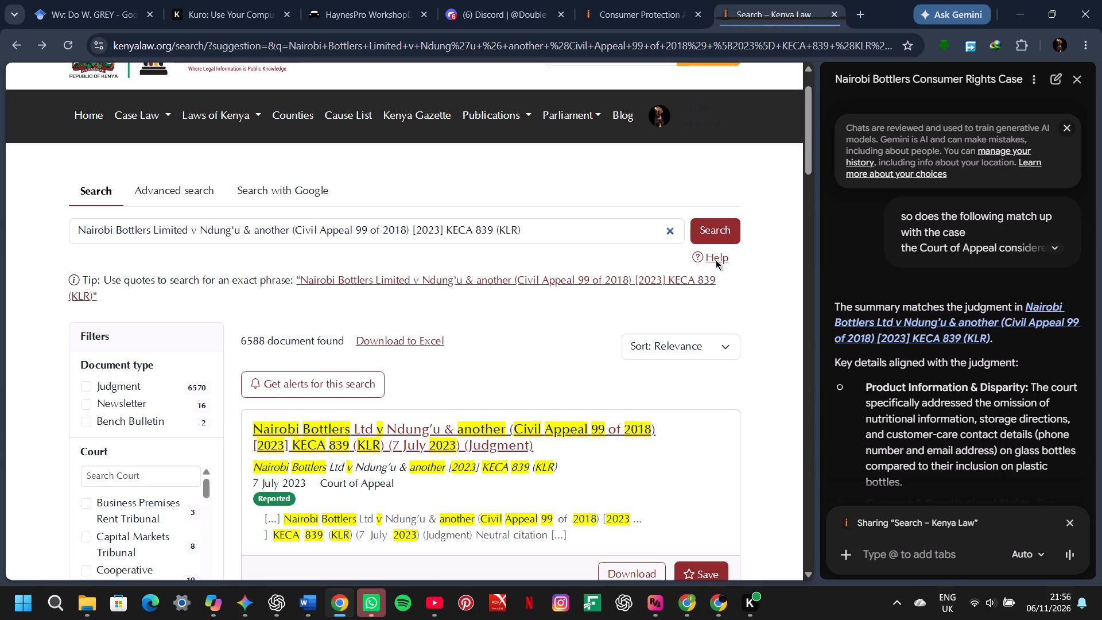
pyautogui.click(669, 230)
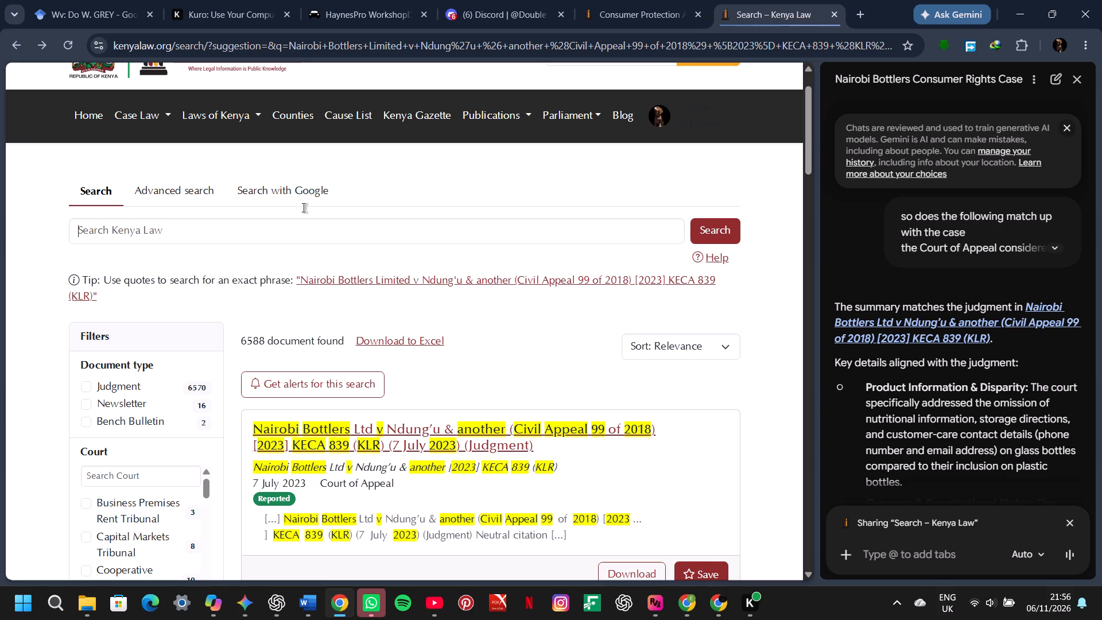
pyautogui.click(261, 230)
pyautogui.hotkey('ctrl', 'v')
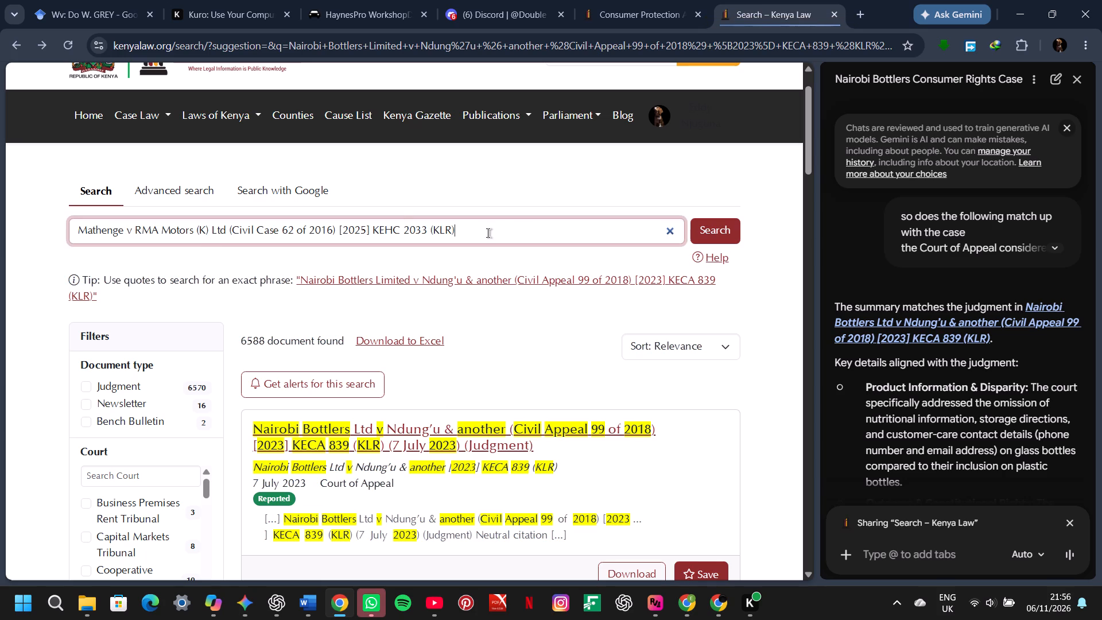
pyautogui.click(705, 227)
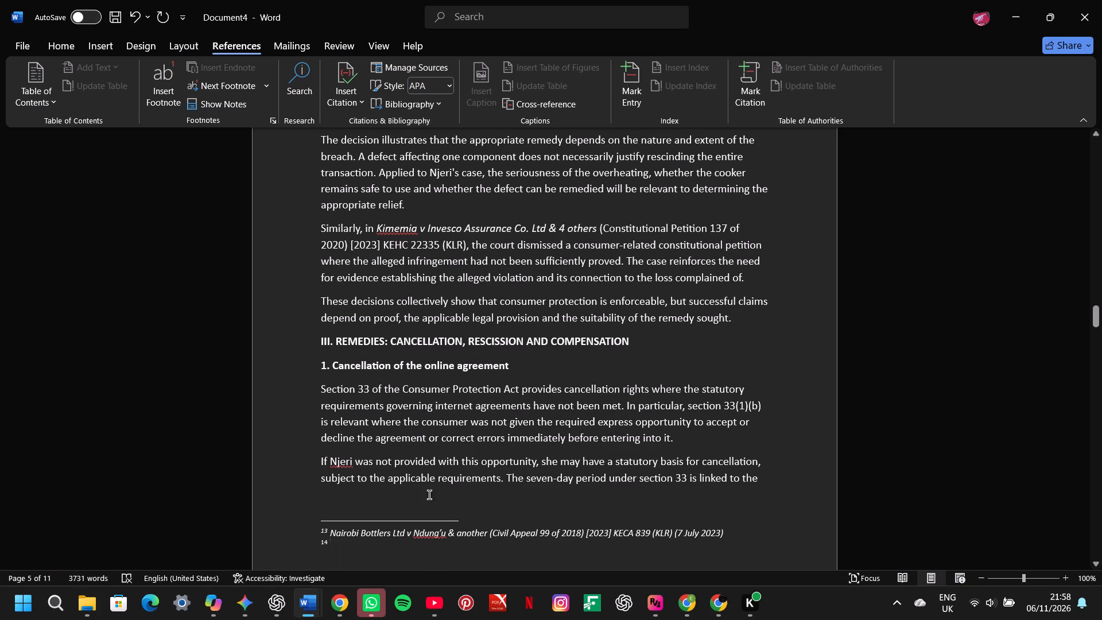
pyautogui.hotkey('ctrl', 'v')
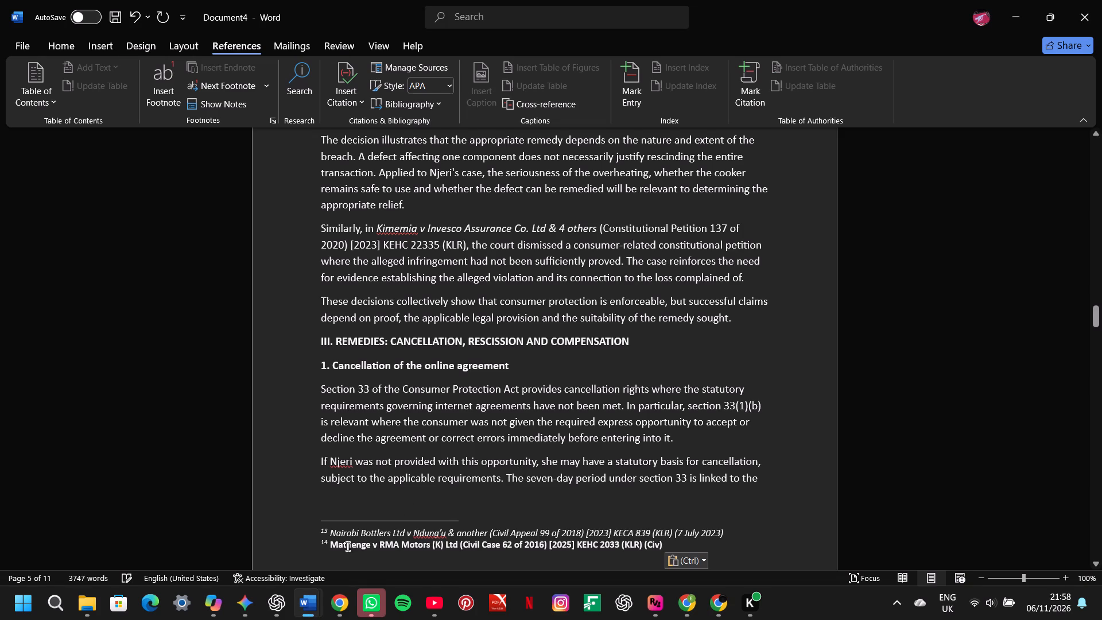
# Remove the bold from the Mathenge footnote text and make it italic.
pyautogui.doubleClick(356, 544)
pyautogui.tripleClick(356, 544)
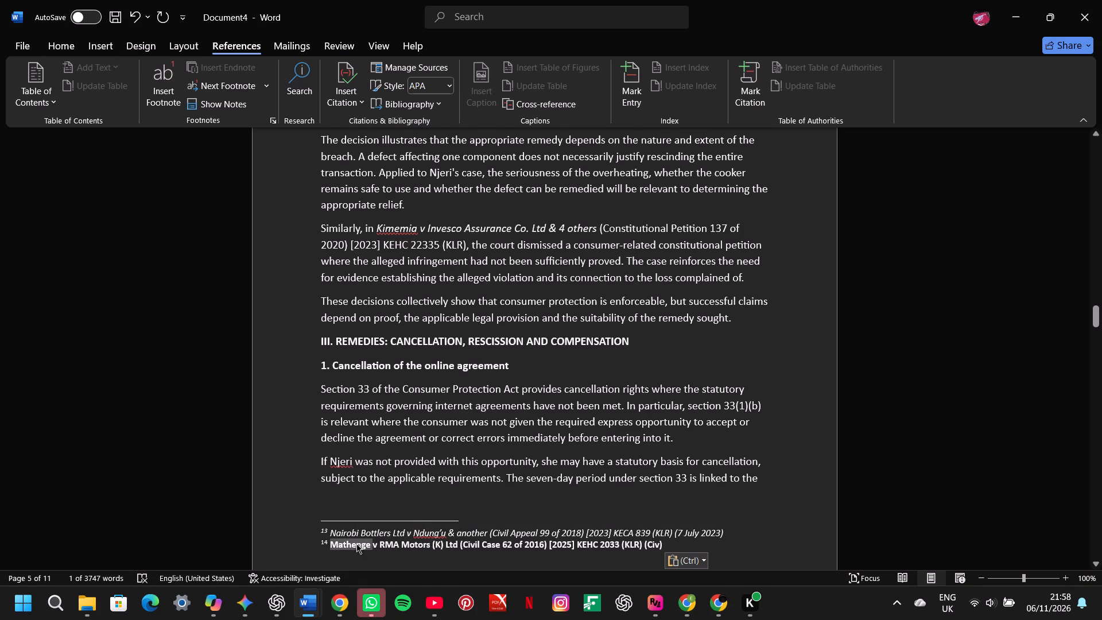
pyautogui.hotkey('ctrl', 'b')
pyautogui.hotkey('ctrl', 'b')
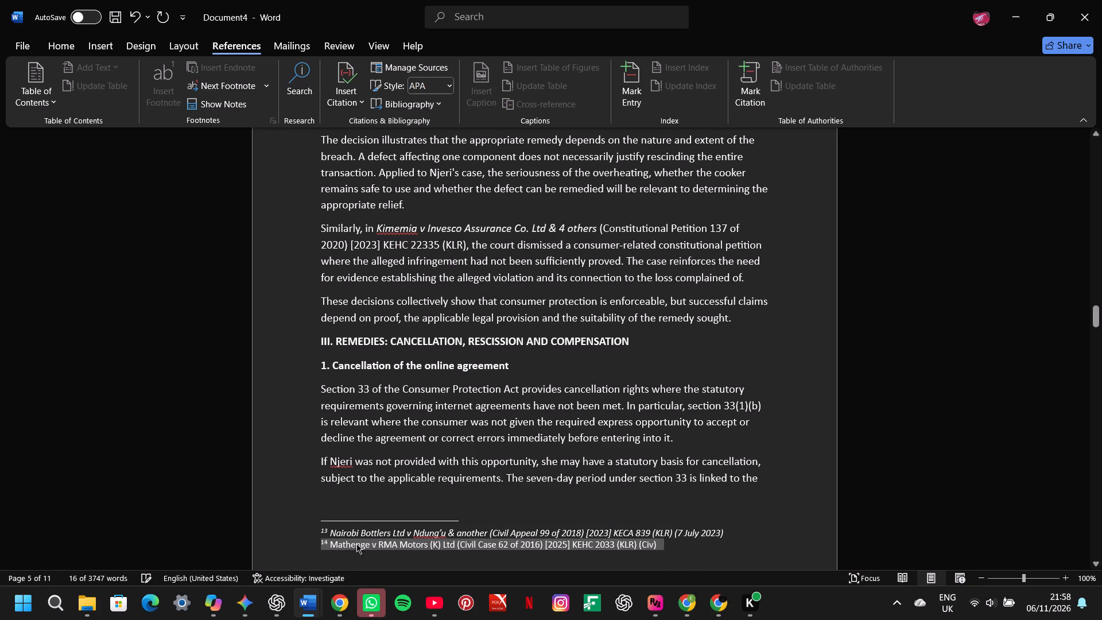
pyautogui.hotkey('ctrl', 'i')
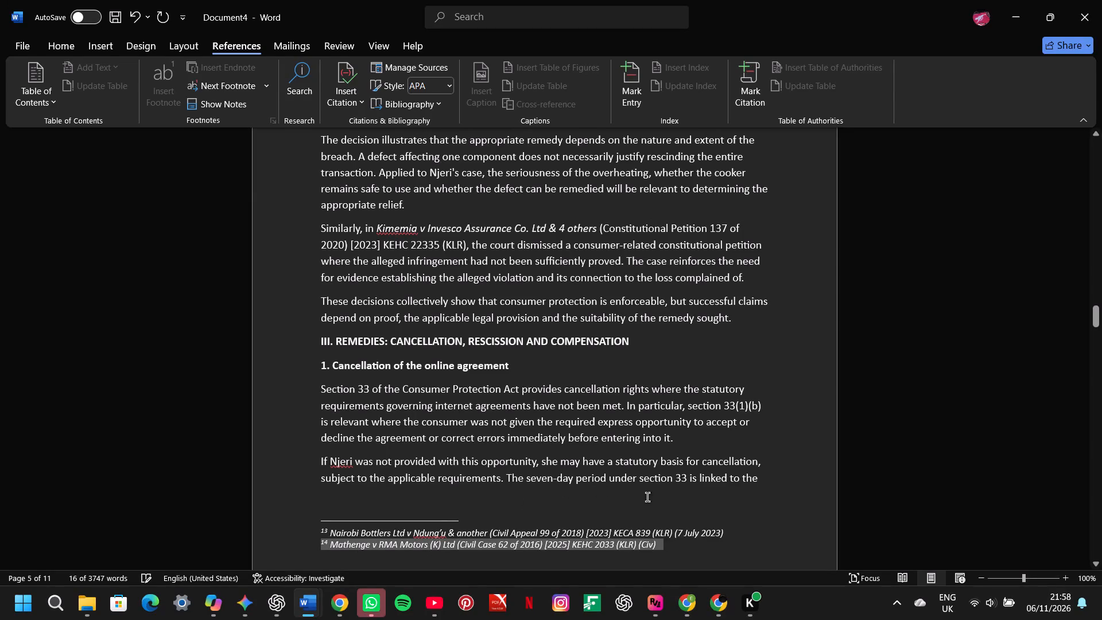
pyautogui.click(762, 360)
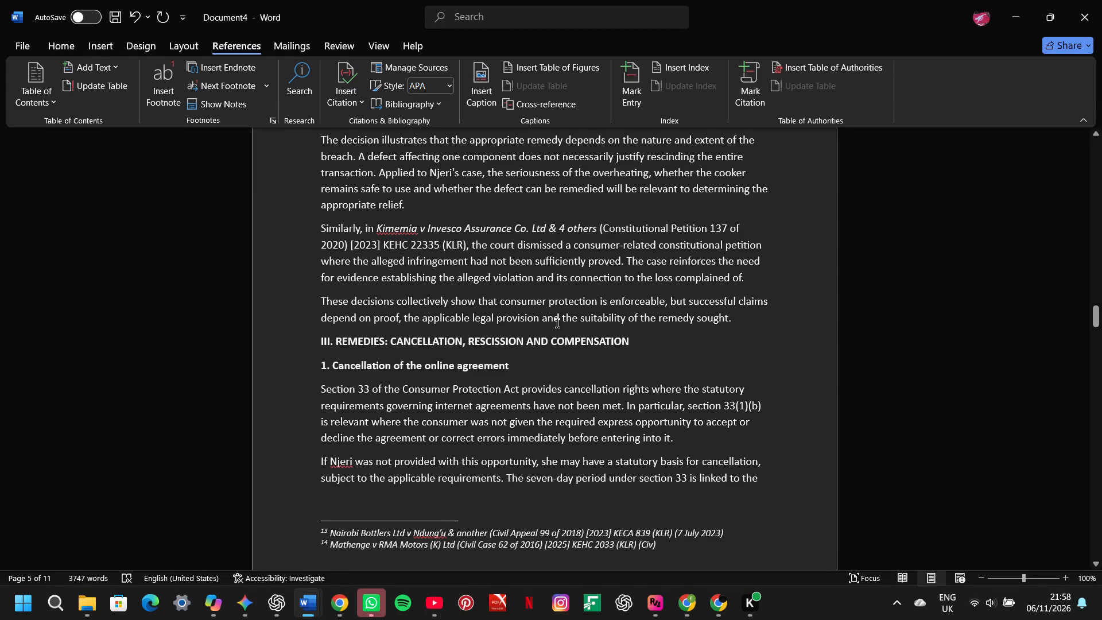
# Merge the paragraphs starting "The decision illustrates" and "Similarly, in Kimemia" into the preceding one, with a space at each join.
pyautogui.scroll(1, 557, 323)
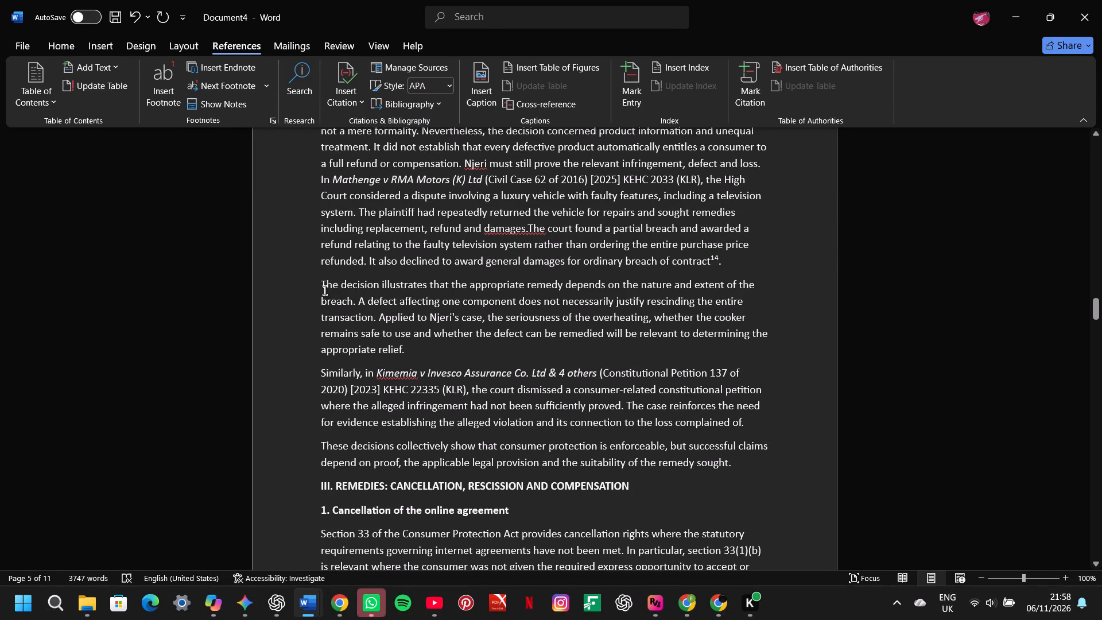
pyautogui.click(320, 284)
pyautogui.press('BackSpace')
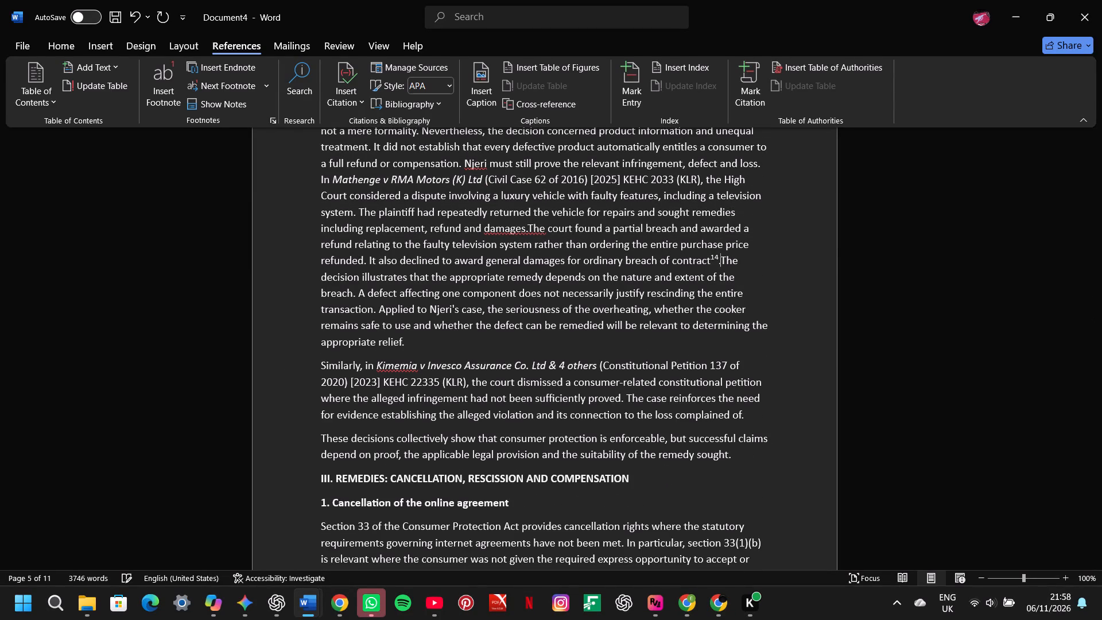
pyautogui.press('space')
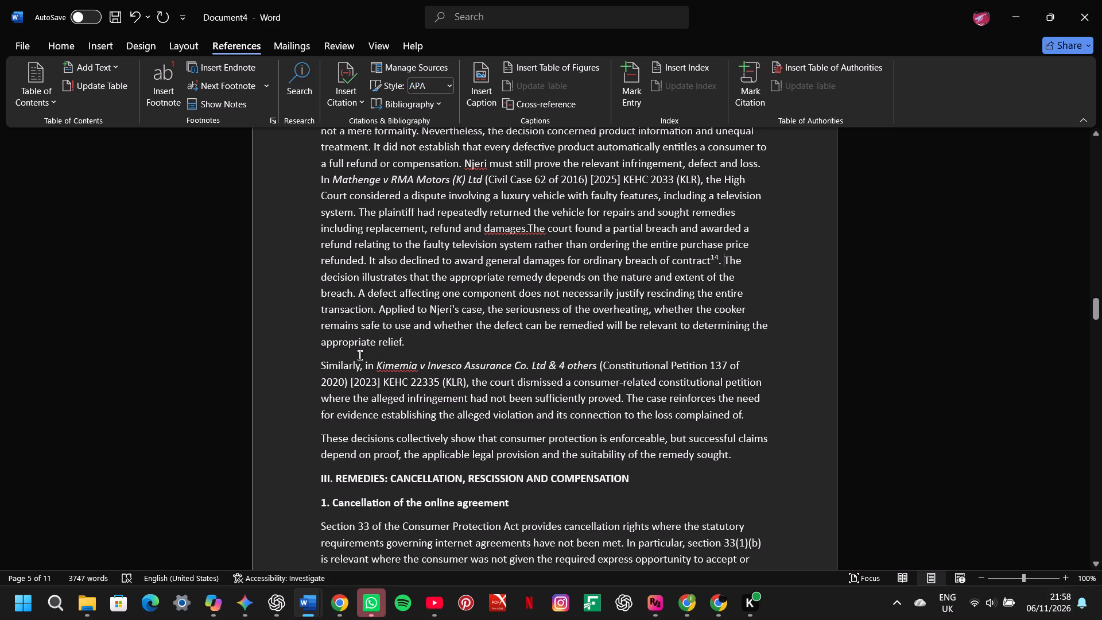
pyautogui.click(322, 367)
pyautogui.press('BackSpace')
pyautogui.press('space')
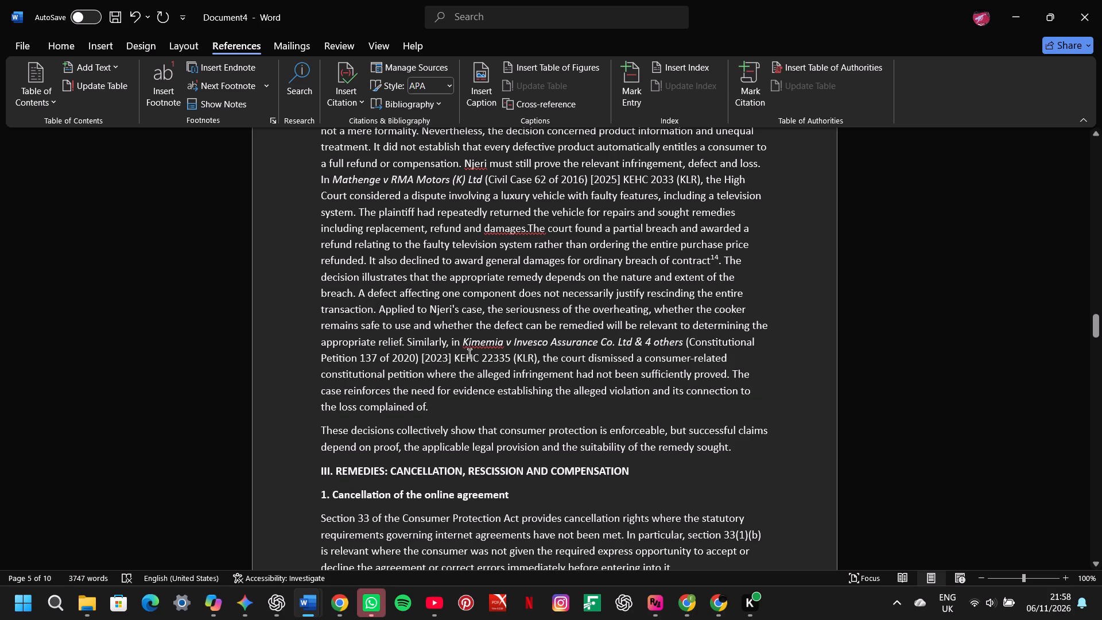
# Copy the Kimemia v Invesco Assurance citation, including the leading "in", from Document4 and go back from the Mathenge judgment to the Kenya Law search.
pyautogui.moveTo(460, 343); pyautogui.dragTo(518, 361)
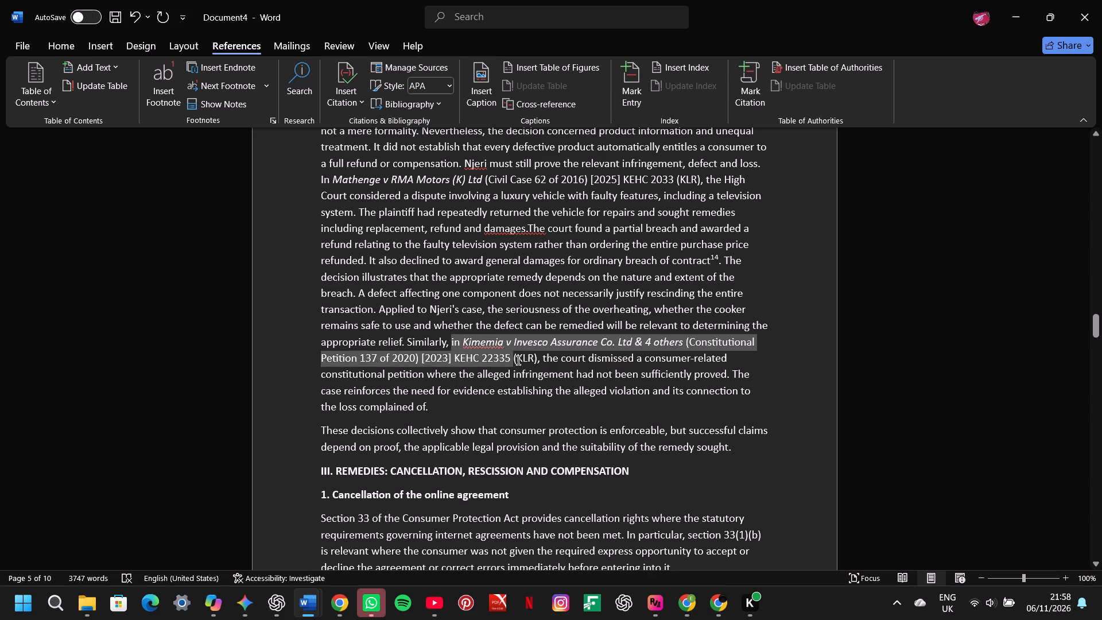
pyautogui.moveTo(518, 361); pyautogui.dragTo(536, 359)
pyautogui.moveTo(536, 359); pyautogui.dragTo(536, 358)
pyautogui.hotkey('ctrl', 'c')
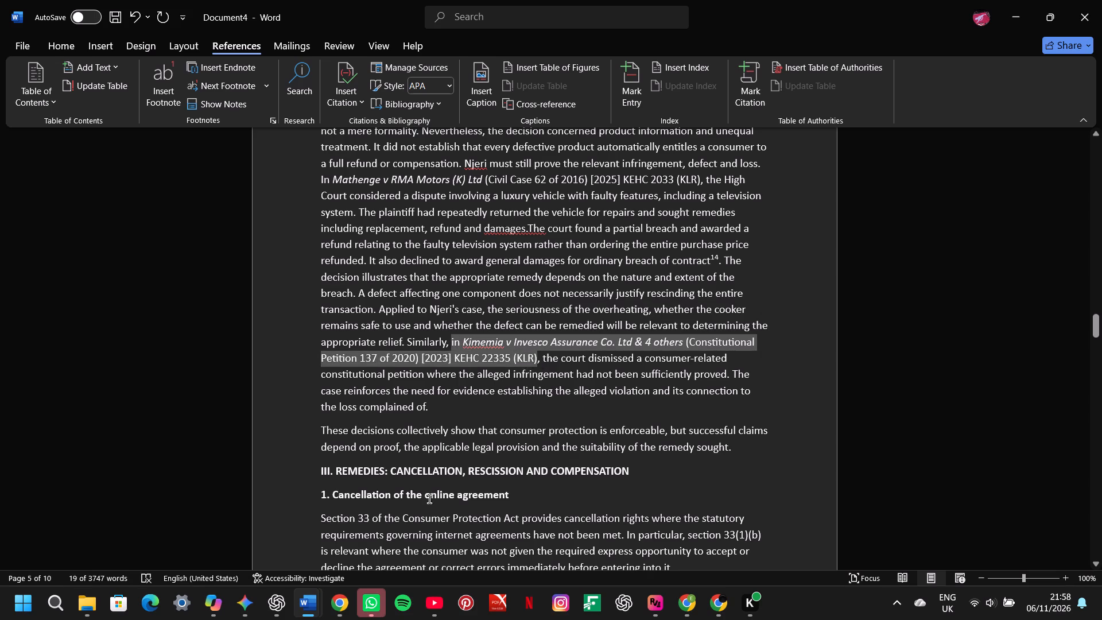
pyautogui.click(346, 611)
pyautogui.scroll(5, 607, 220)
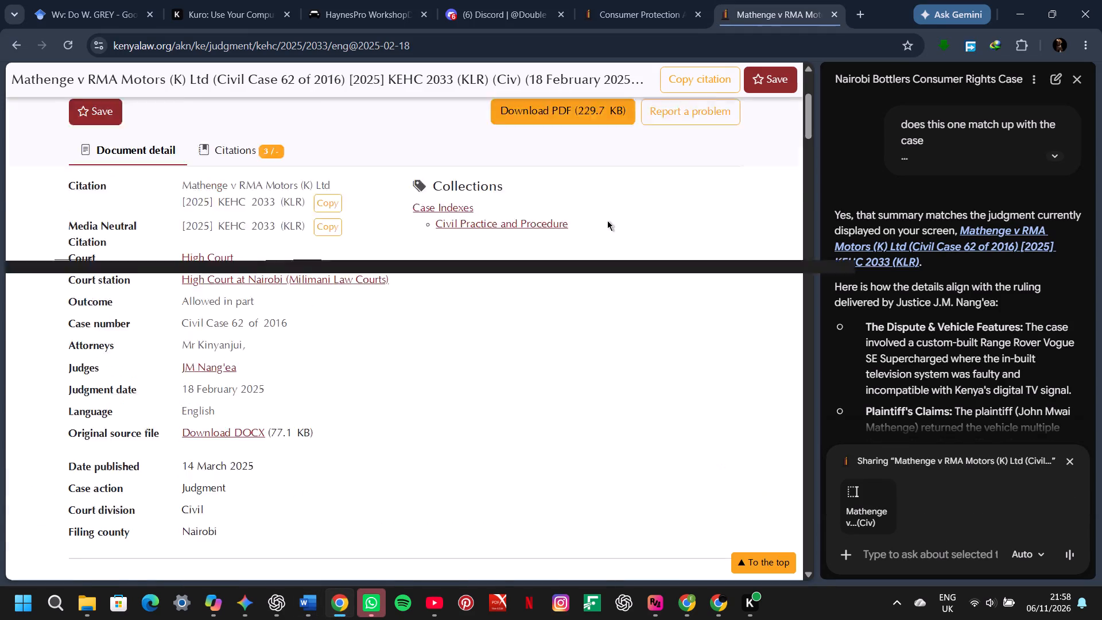
pyautogui.click(18, 42)
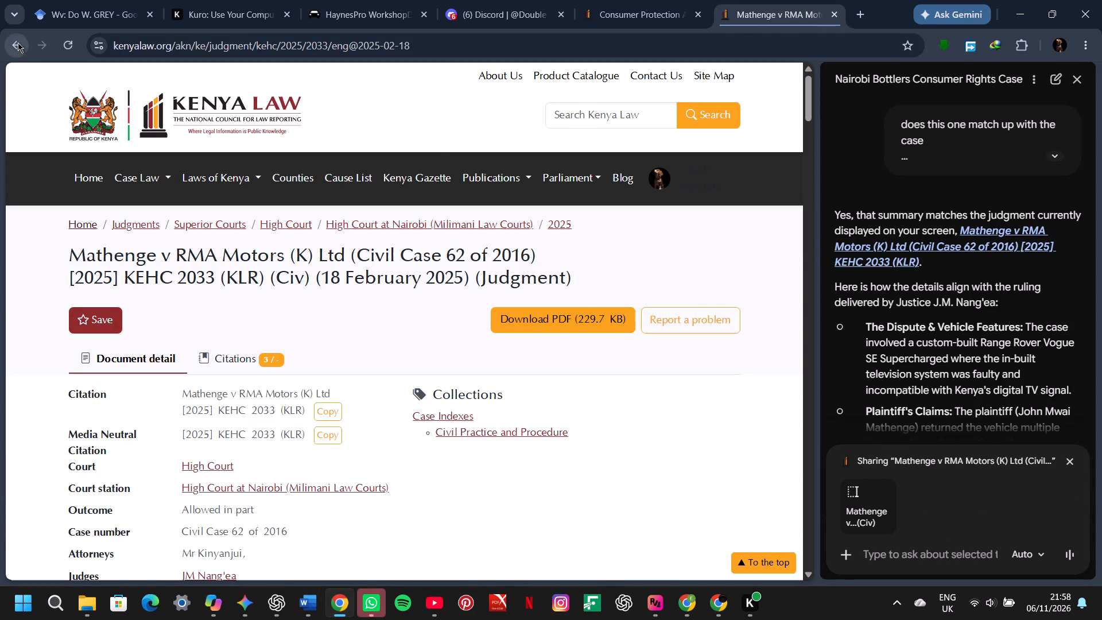
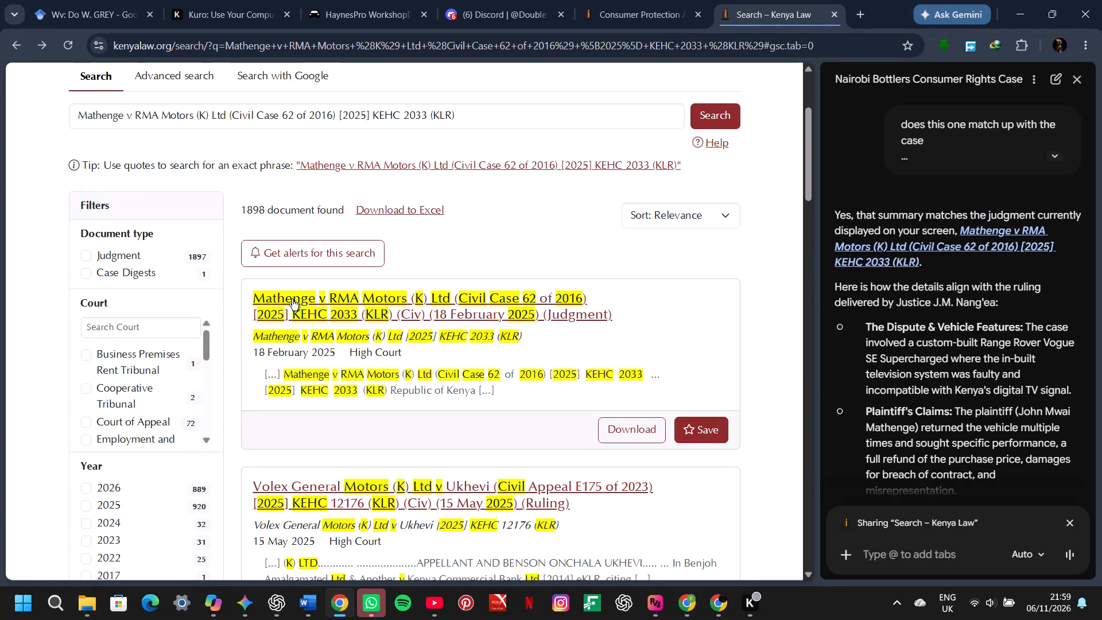
# Open the Mathenge v RMA Motors (K) Ltd judgment from the Kenya Law search results and view its case details.
pyautogui.click(292, 299)
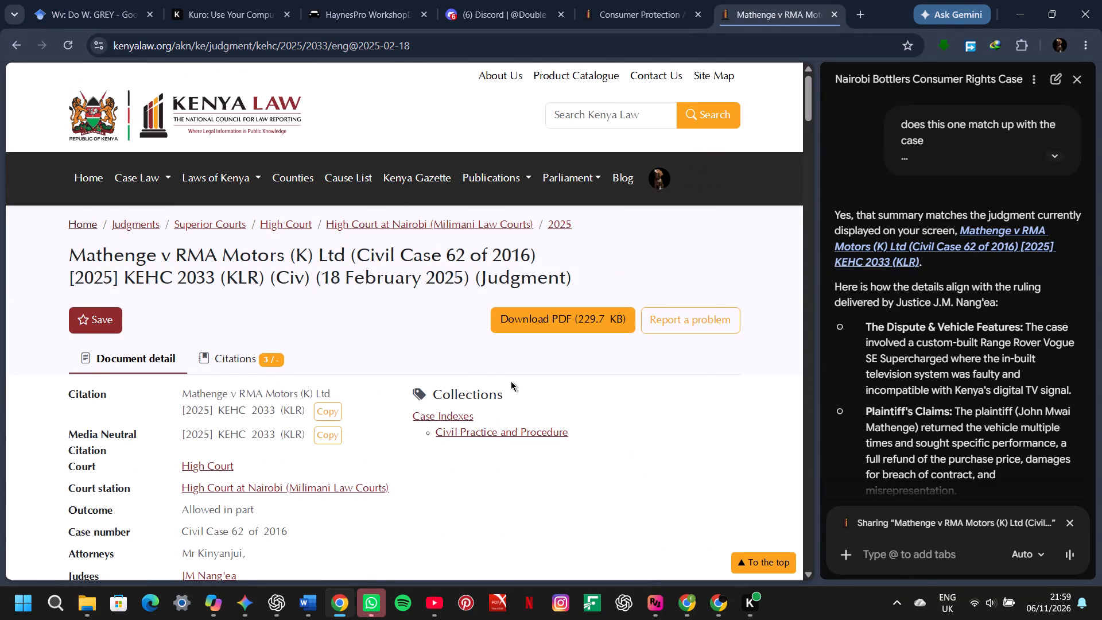
pyautogui.scroll(-6, 511, 381)
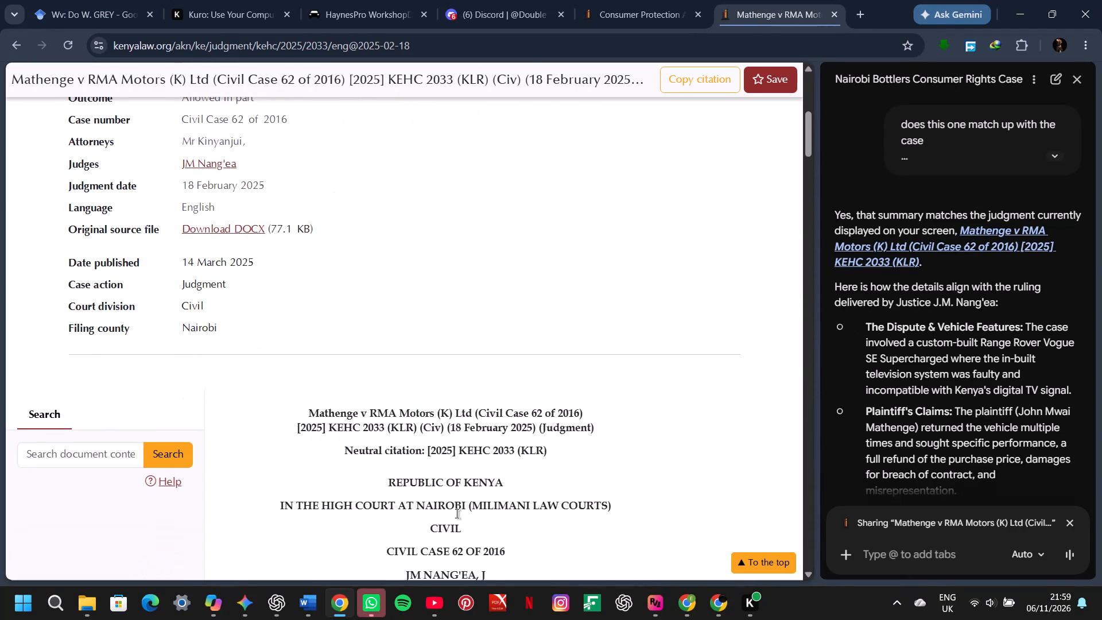
# Copy the Kimemia case summary in Document4, from "the court dismissed a consumer-related" through "the loss complained of".
pyautogui.click(281, 617)
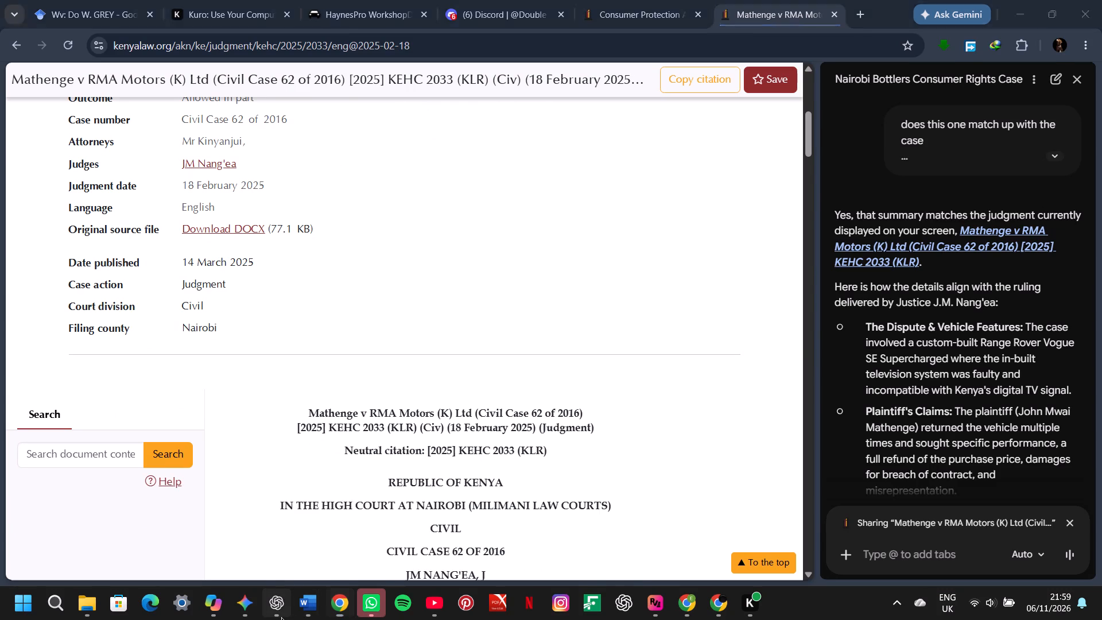
pyautogui.click(304, 615)
pyautogui.click(361, 550)
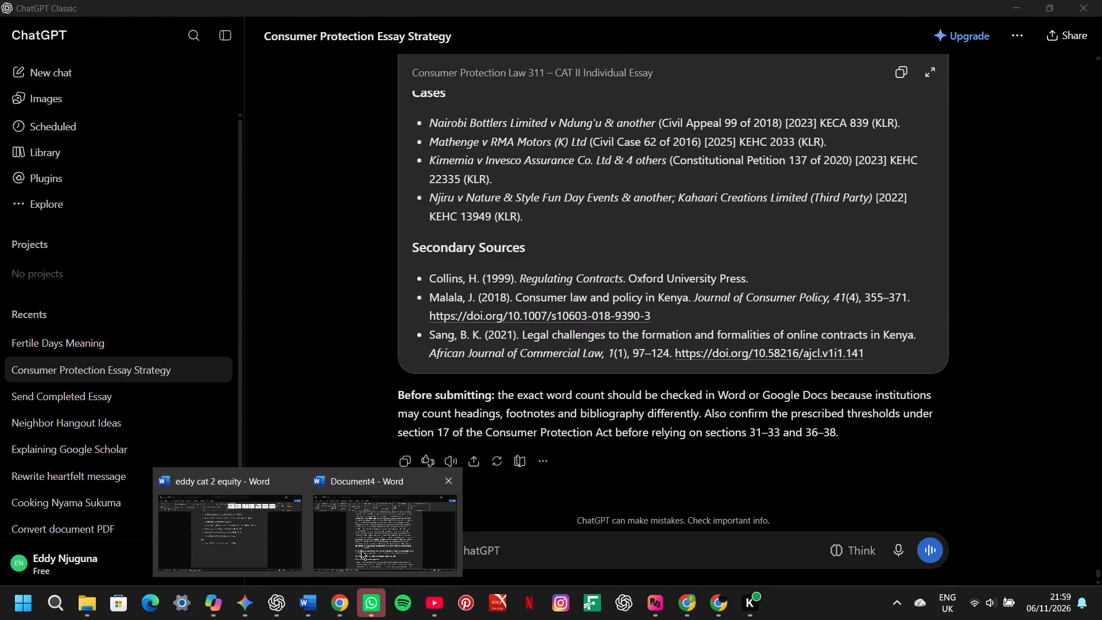
pyautogui.moveTo(543, 360); pyautogui.dragTo(426, 414)
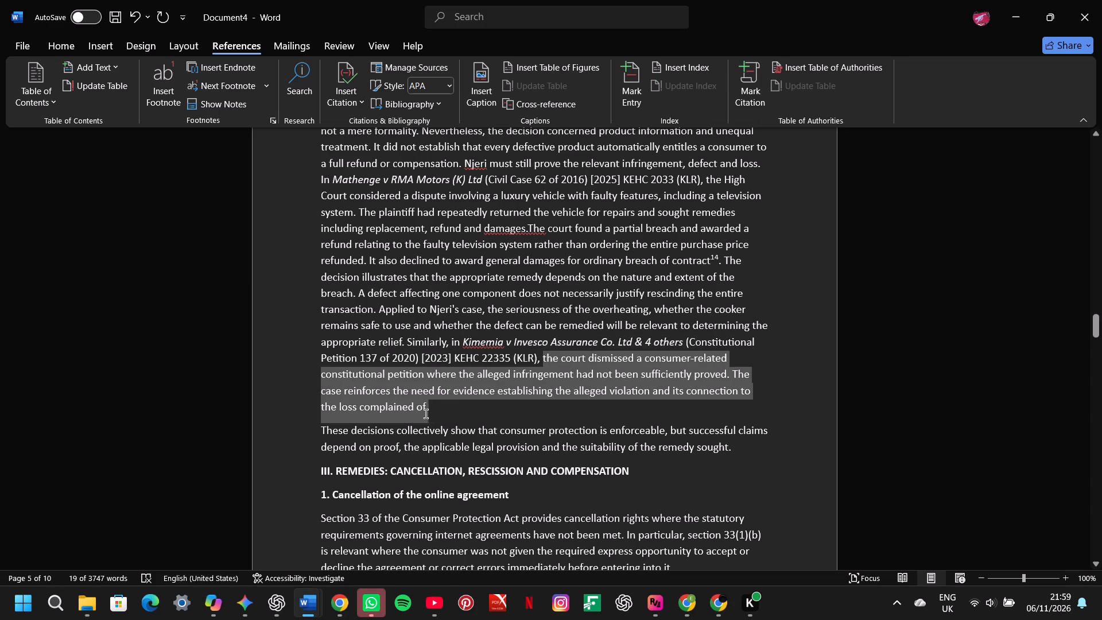
pyautogui.moveTo(426, 414); pyautogui.dragTo(425, 409)
pyautogui.hotkey('ctrl', 'c')
# Ask Gemini in Chrome "are the following similar to the case", with the copied Kimemia summary on a new line.
pyautogui.click(344, 603)
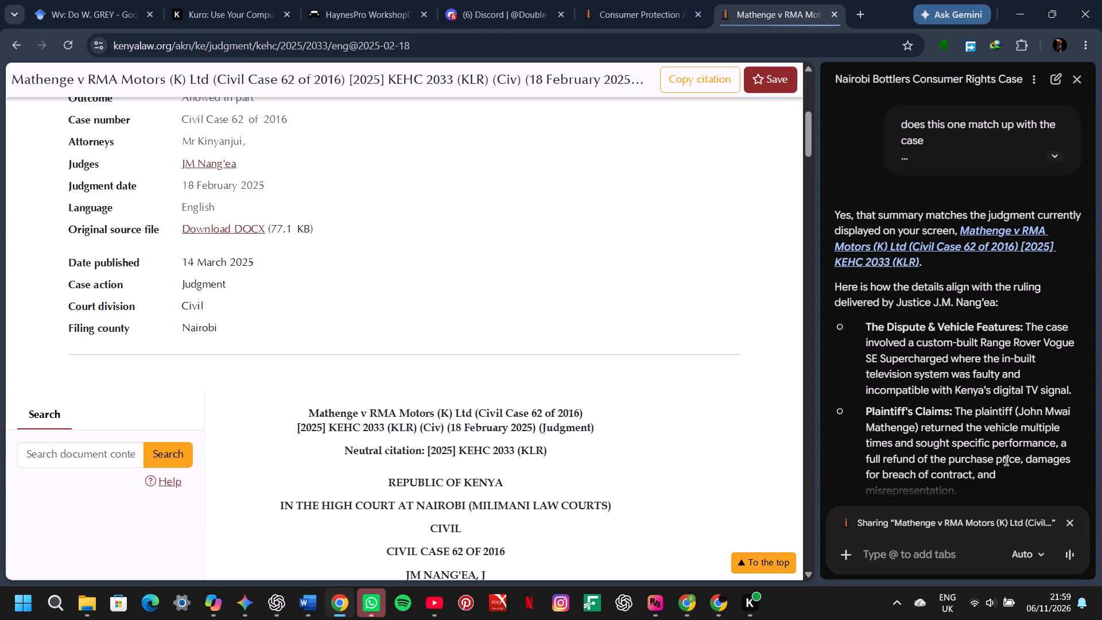
pyautogui.click(893, 548)
pyautogui.write('are the following similar to t')
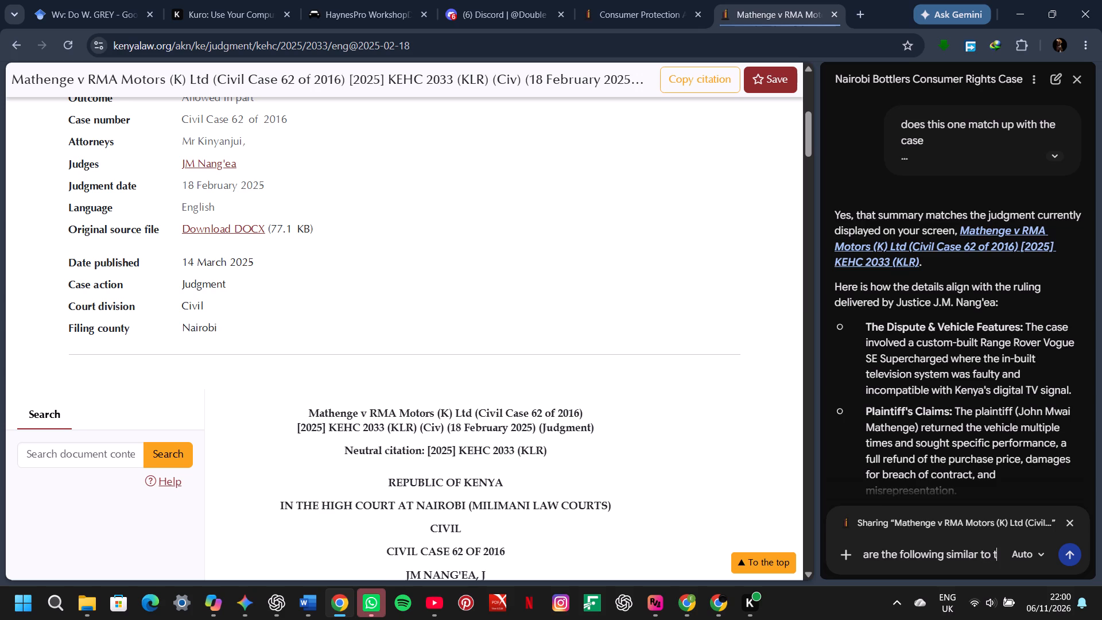
pyautogui.write('he case')
pyautogui.press('space')
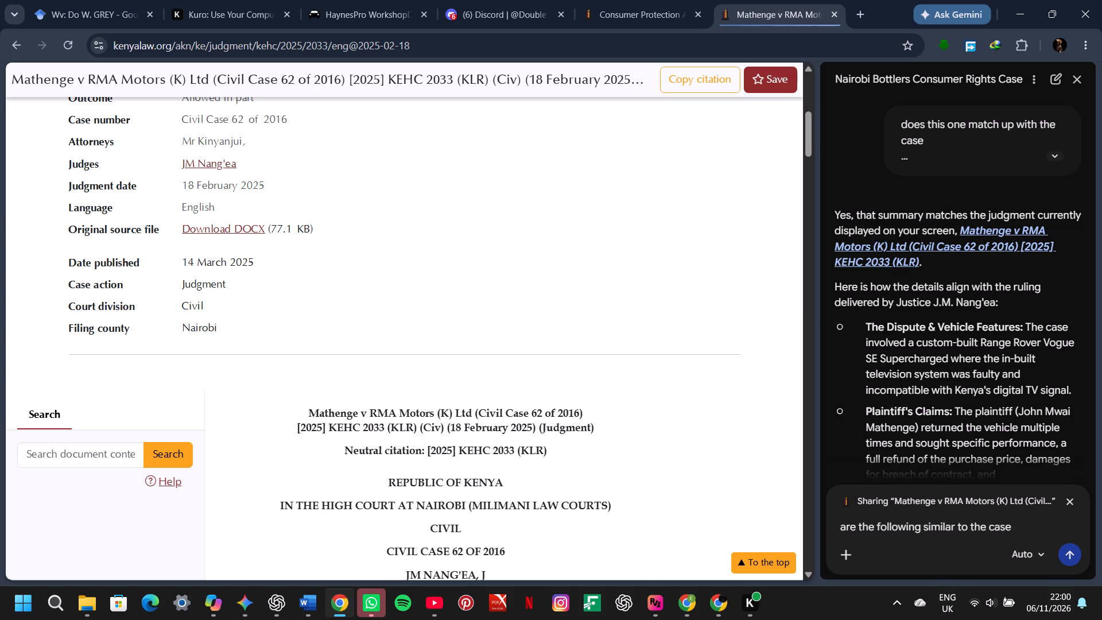
pyautogui.hotkey('shift', 'Return')
pyautogui.hotkey('shift', 'v')
pyautogui.press('BackSpace')
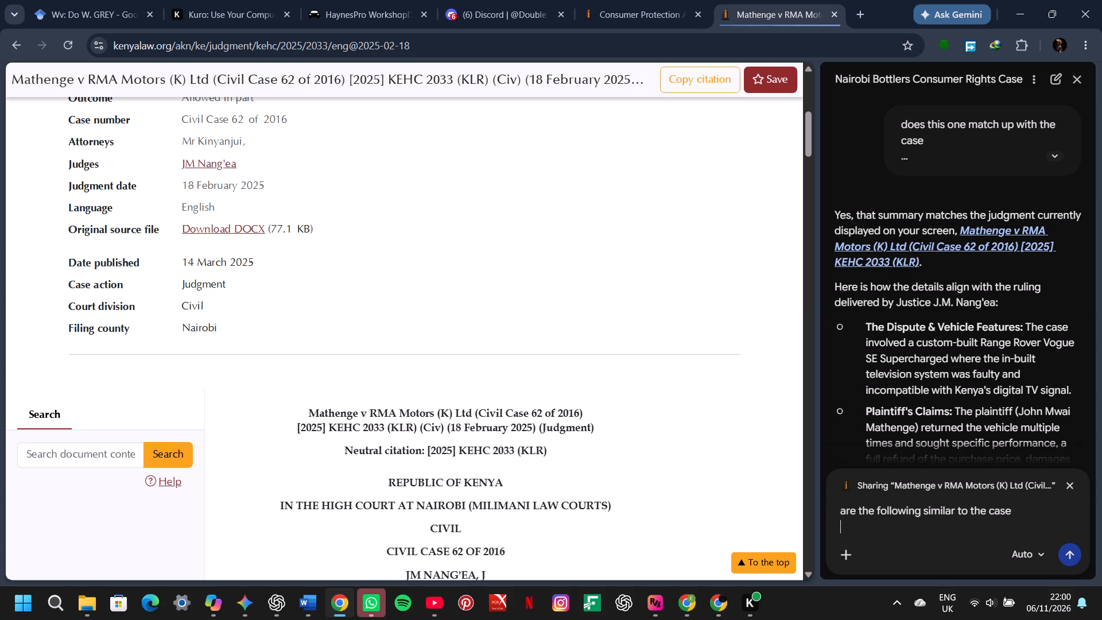
pyautogui.hotkey('ctrl', 'v')
pyautogui.press('Return')
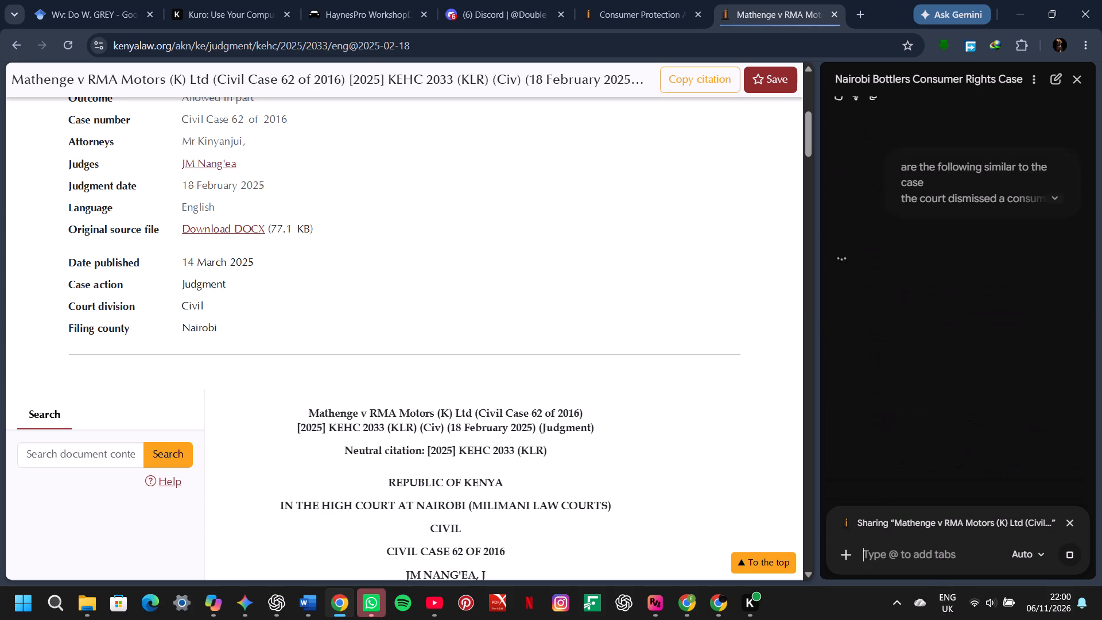
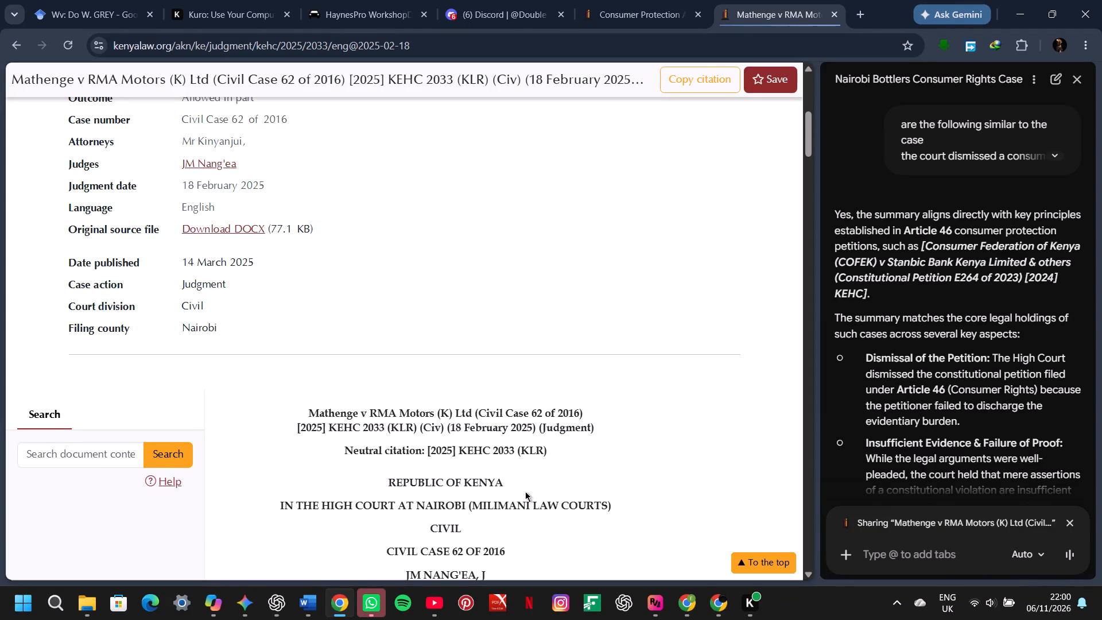
# Switch to Document4 in Word and insert a footnote after "the loss complained of", before the full stop, in the Kimemia passage.
pyautogui.click(299, 619)
pyautogui.click(346, 555)
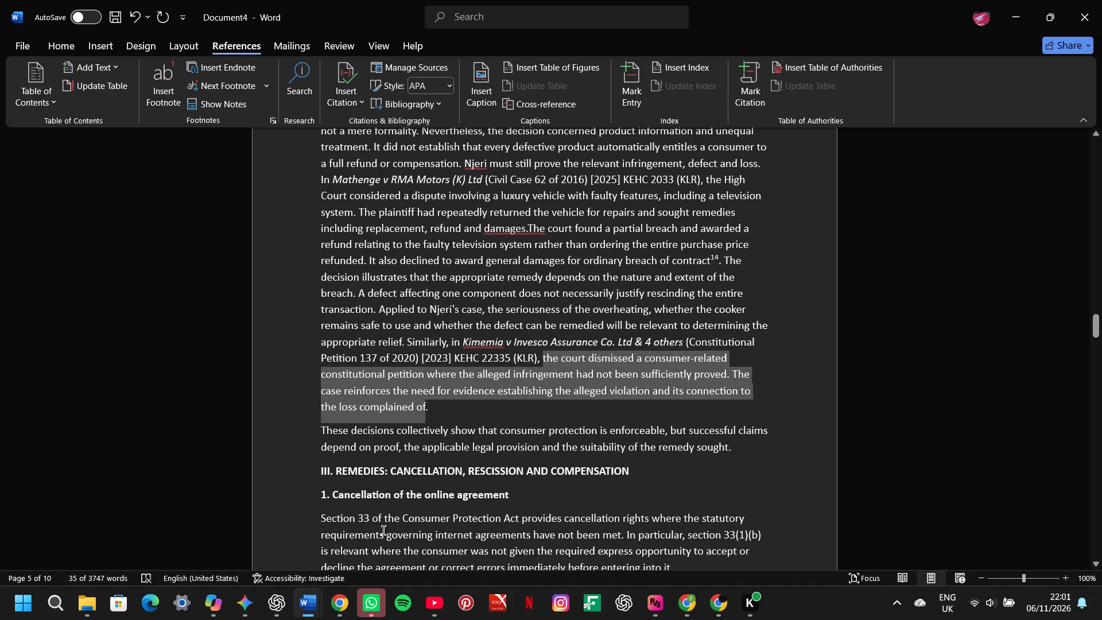
pyautogui.click(422, 405)
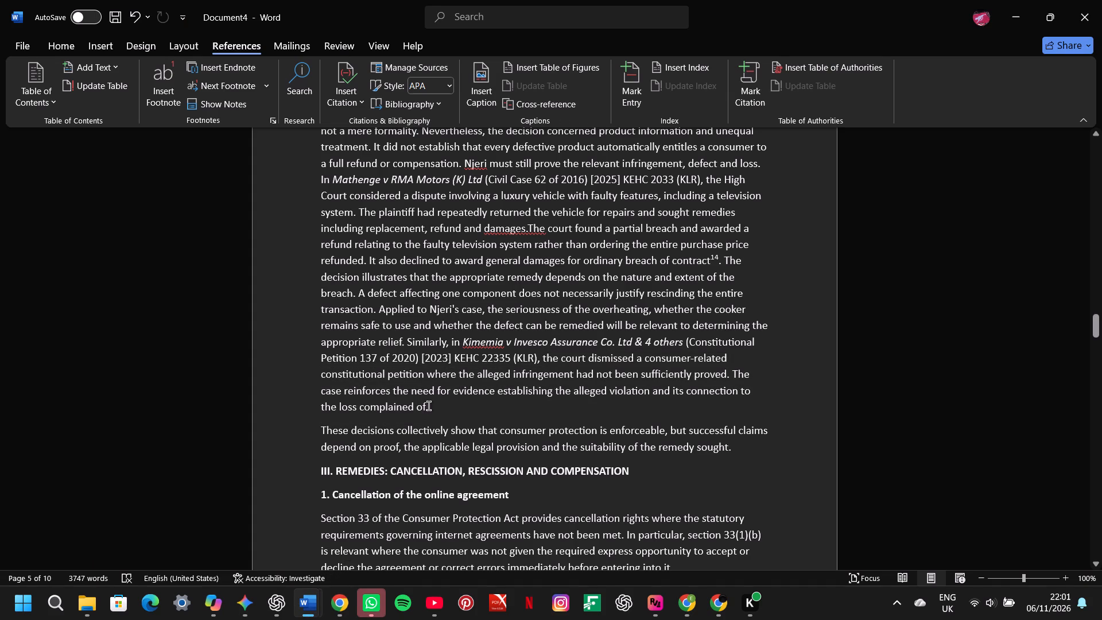
pyautogui.press('Right')
pyautogui.click(156, 84)
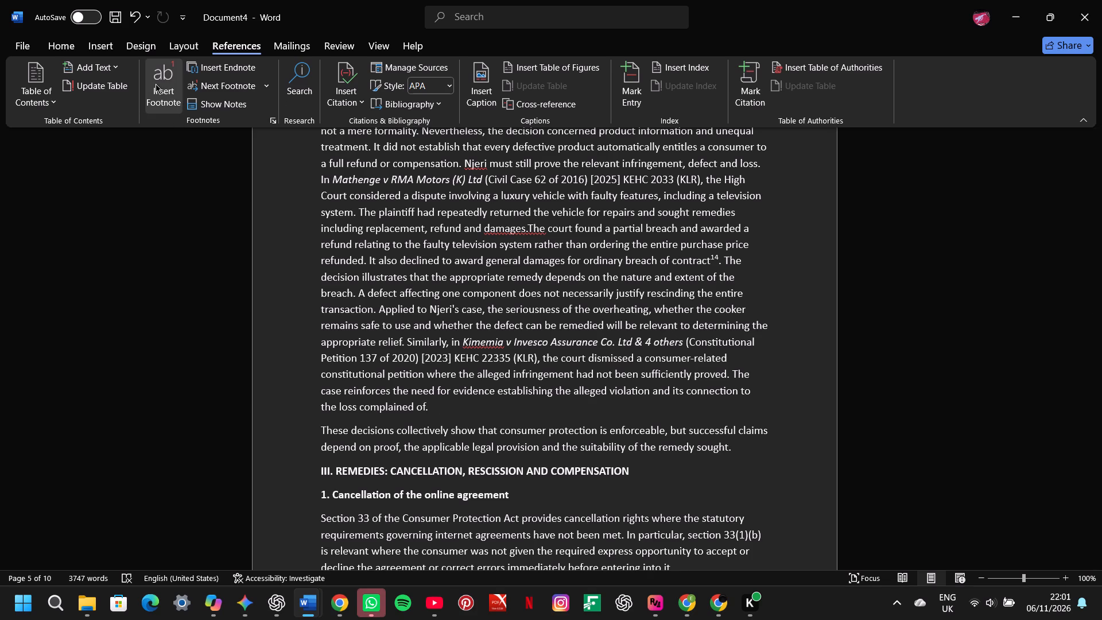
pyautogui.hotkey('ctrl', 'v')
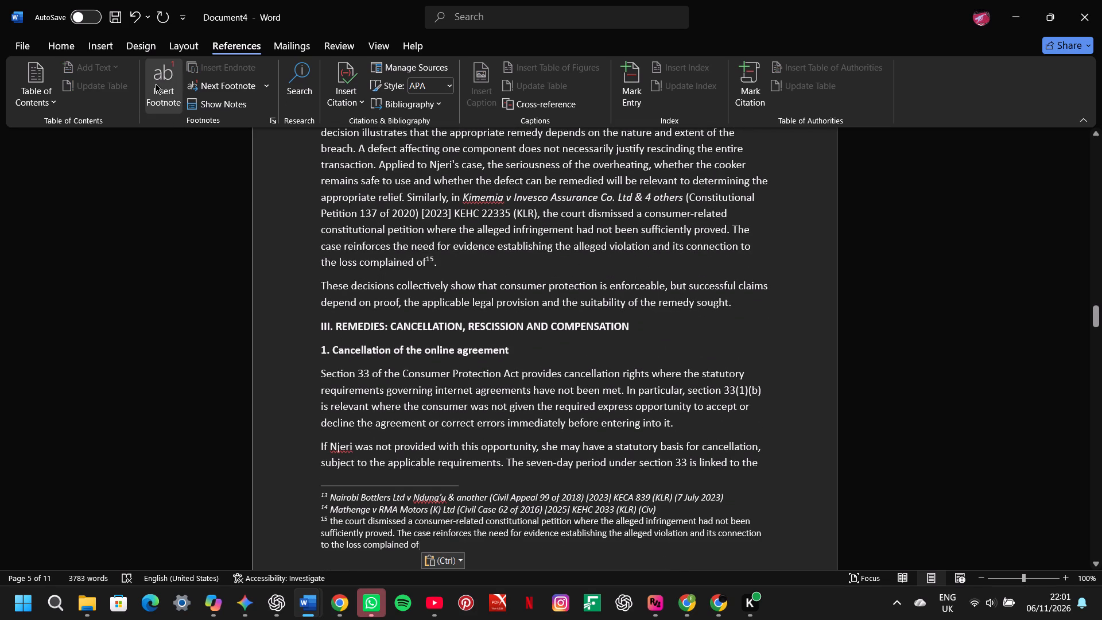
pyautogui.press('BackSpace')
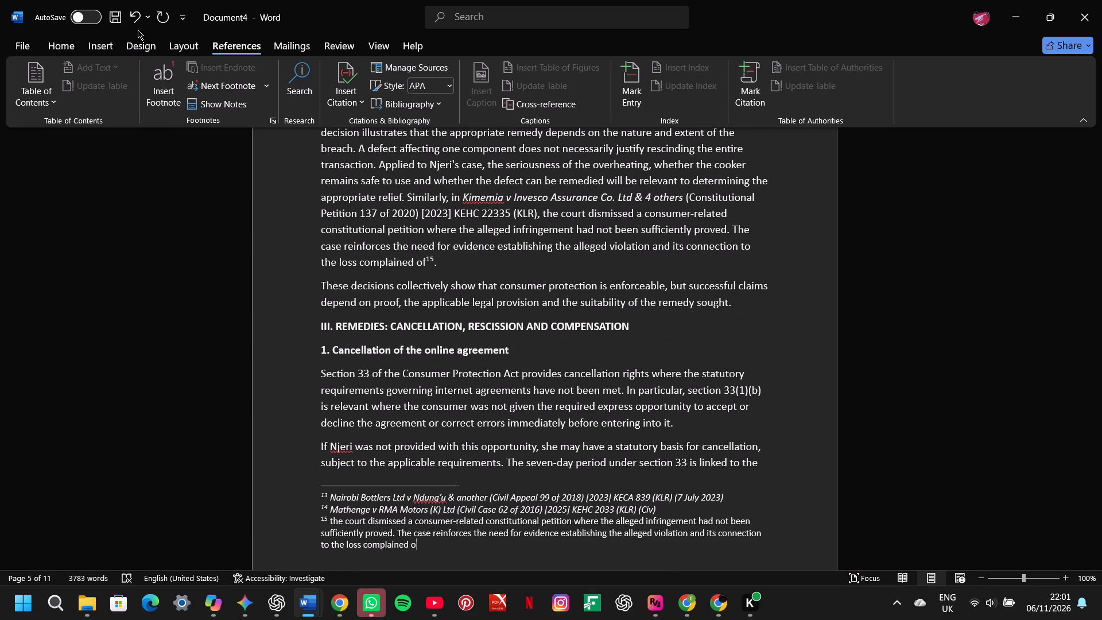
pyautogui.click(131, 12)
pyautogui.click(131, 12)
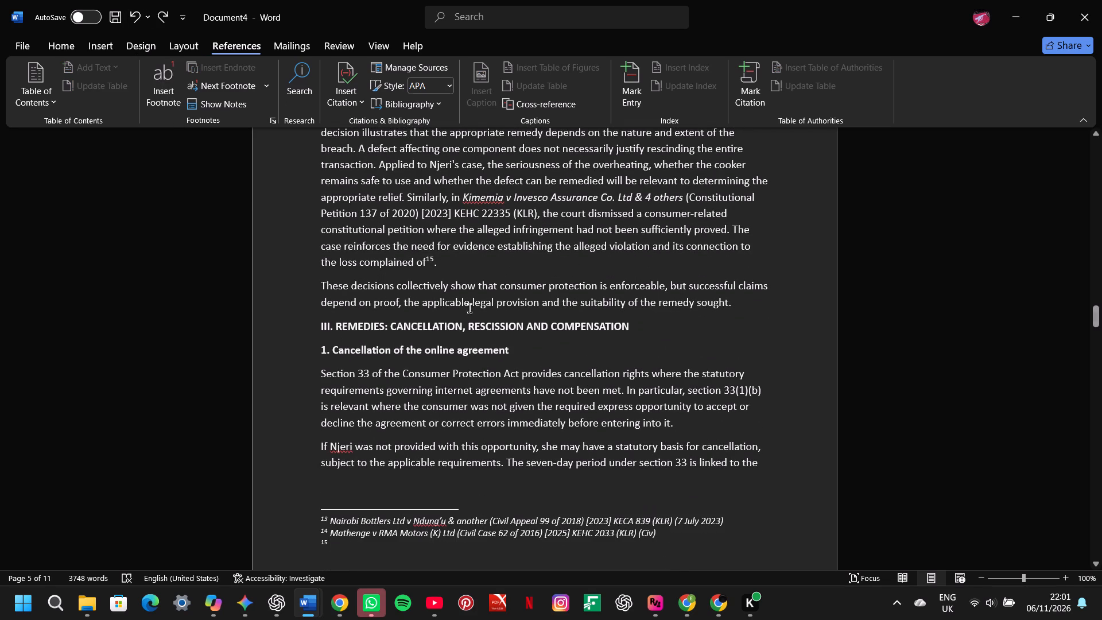
# Copy "Kimemia v Invesco Assurance Co. Ltd & 4 others (Constitutional Petition 137 of 2020) [2023] KEHC 22335 (KLR)" from the paragraph into footnote 15.
pyautogui.scroll(1, 479, 328)
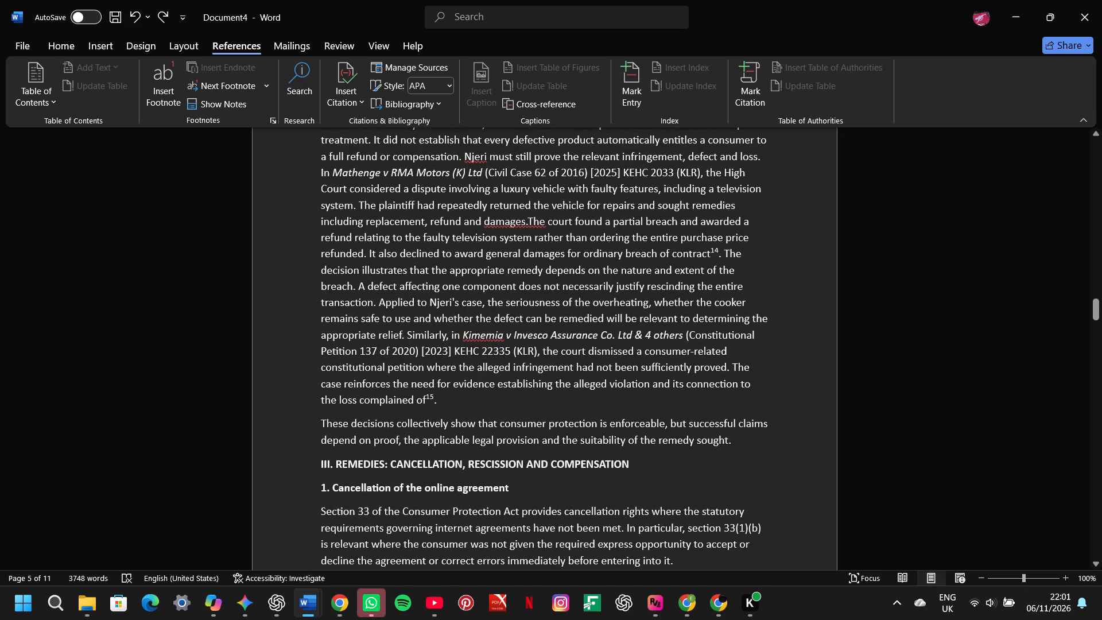
pyautogui.moveTo(464, 338); pyautogui.dragTo(480, 377)
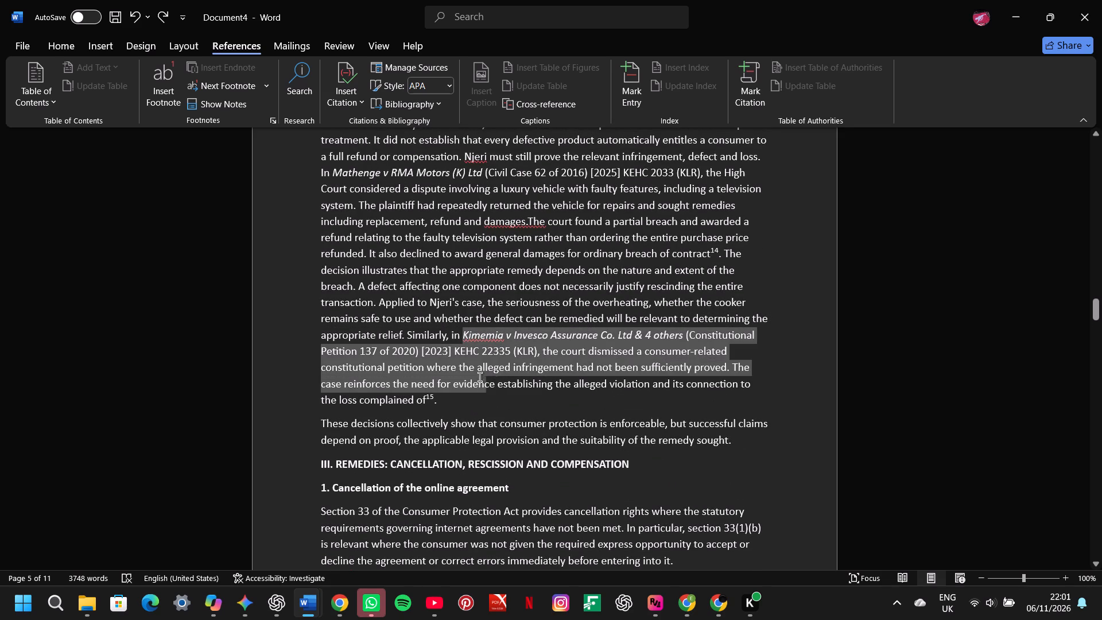
pyautogui.moveTo(480, 377); pyautogui.dragTo(532, 351)
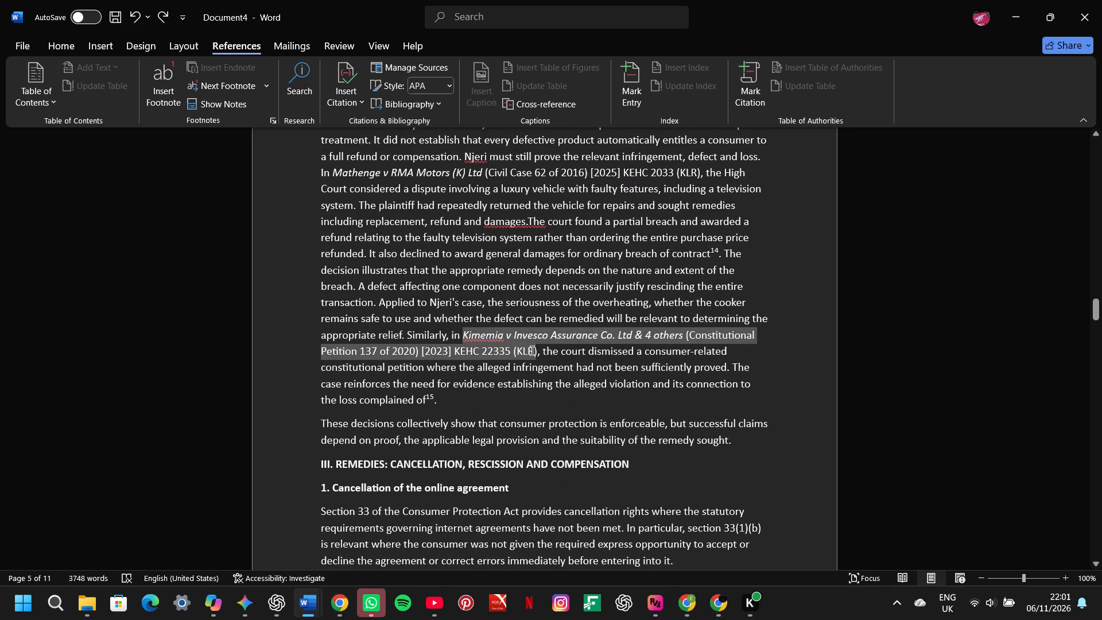
pyautogui.moveTo(532, 351); pyautogui.dragTo(536, 352)
pyautogui.moveTo(536, 352); pyautogui.dragTo(538, 353)
pyautogui.hotkey('ctrl', 'c')
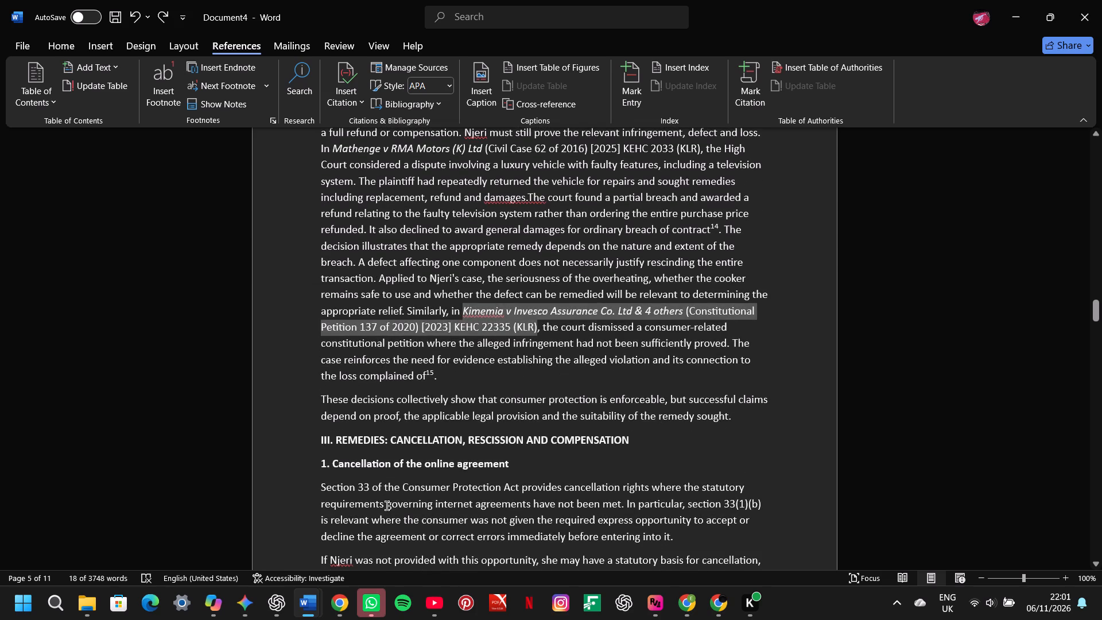
pyautogui.scroll(-1, 387, 506)
pyautogui.scroll(1, 374, 359)
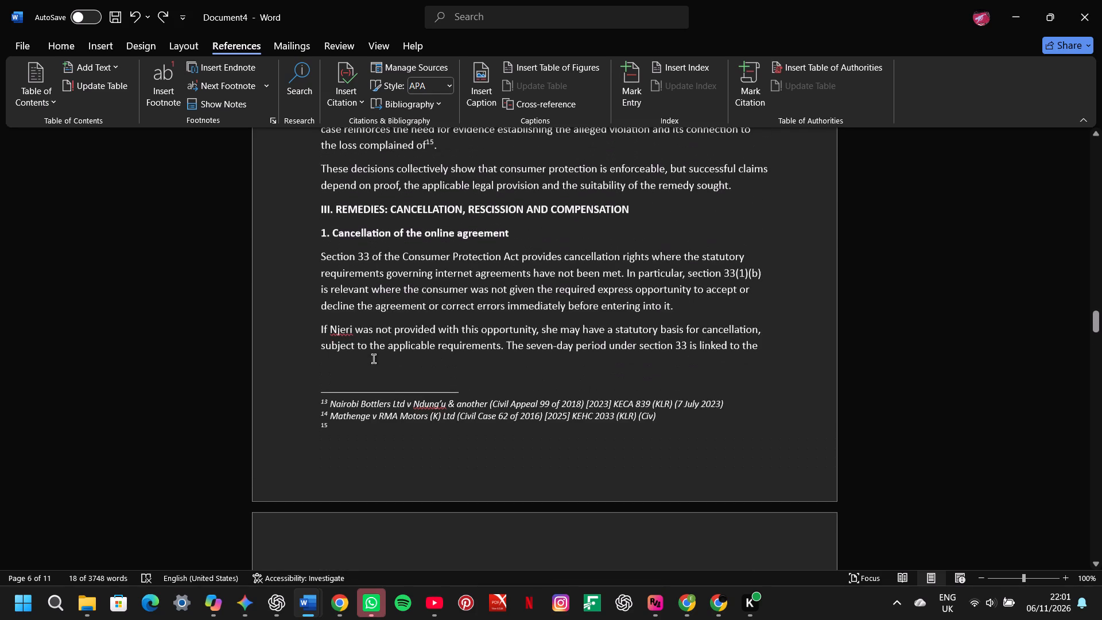
pyautogui.scroll(1, 374, 359)
pyautogui.click(337, 434)
pyautogui.hotkey('ctrl', 'v')
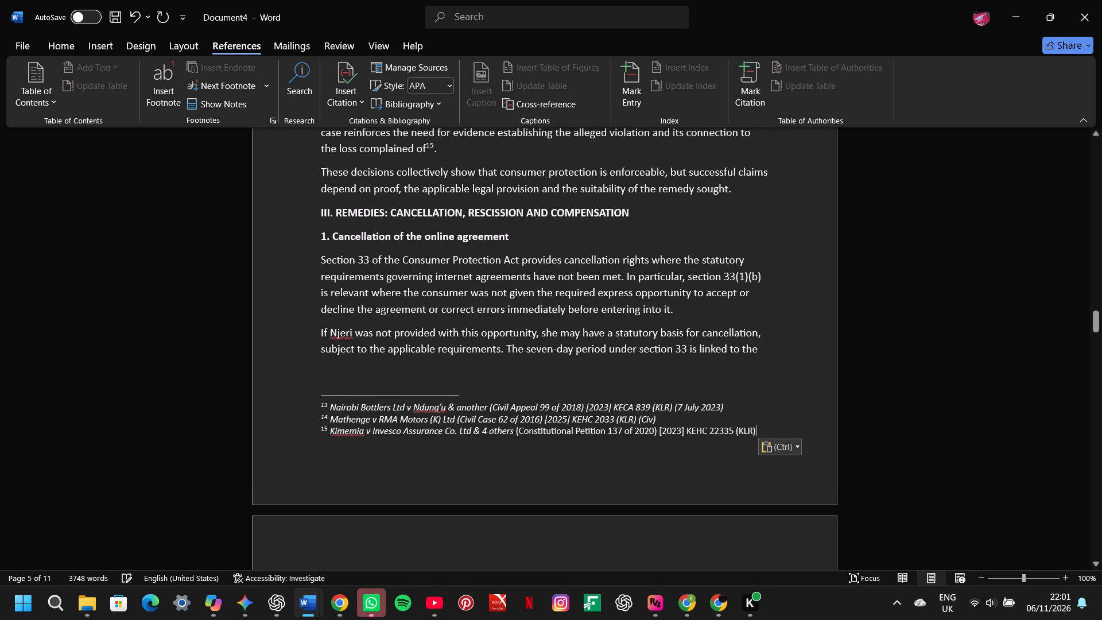
# Merge the paragraph starting "These decisions collectively show" into the end of the preceding Kimemia paragraph, separated by a space.
pyautogui.scroll(1, 499, 416)
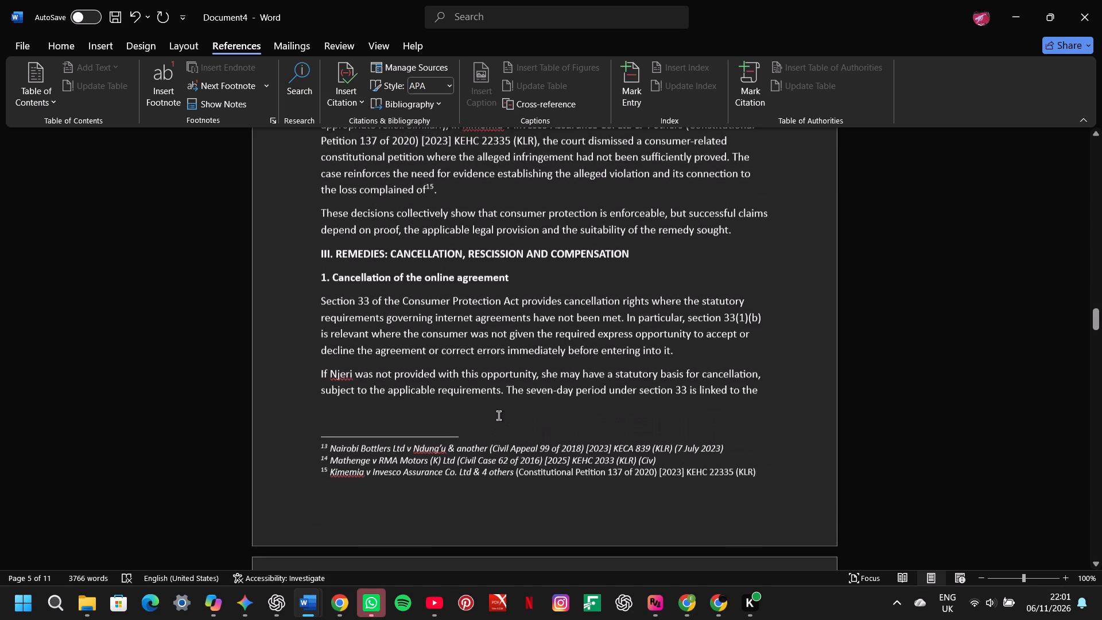
pyautogui.scroll(1, 499, 416)
pyautogui.click(313, 347)
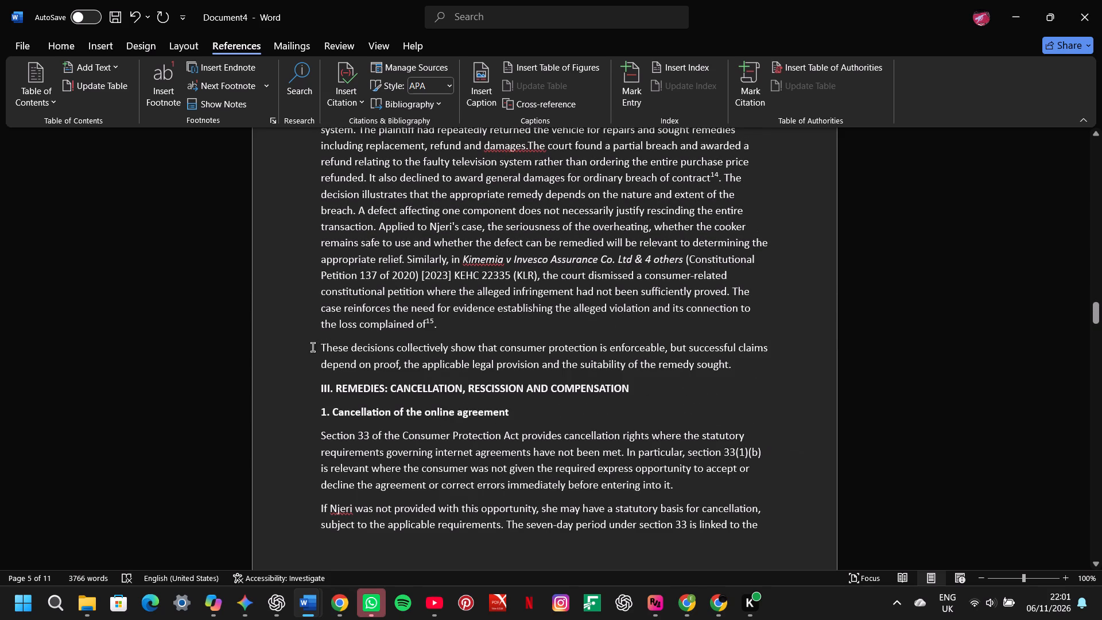
pyautogui.press('BackSpace')
pyautogui.press('space')
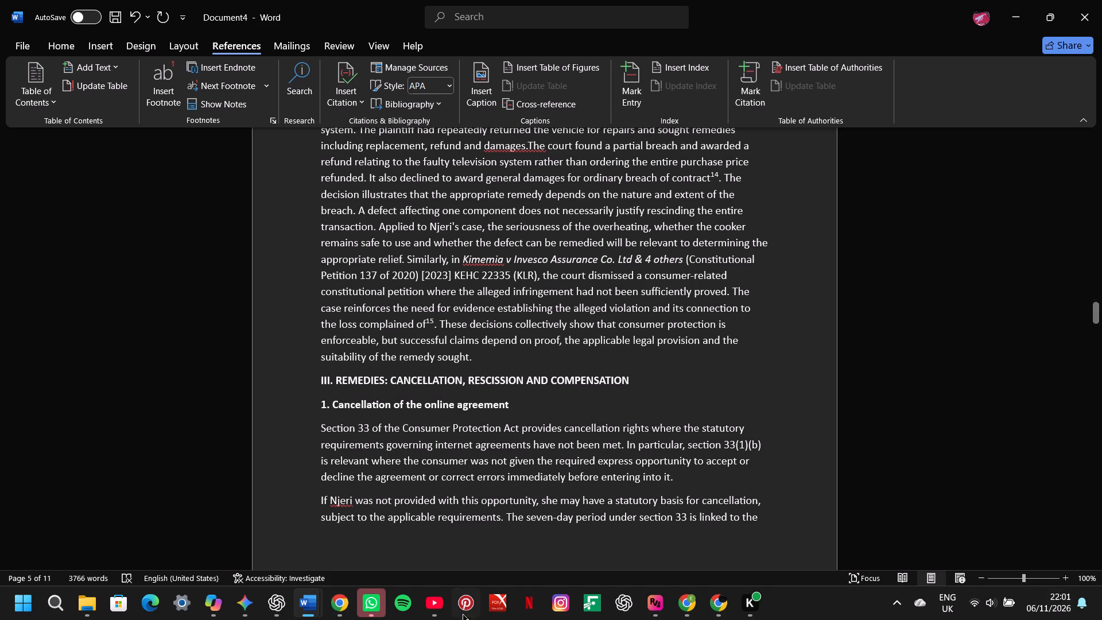
# Switch to YouTube, open its home feed and browse the recommended videos.
pyautogui.click(436, 607)
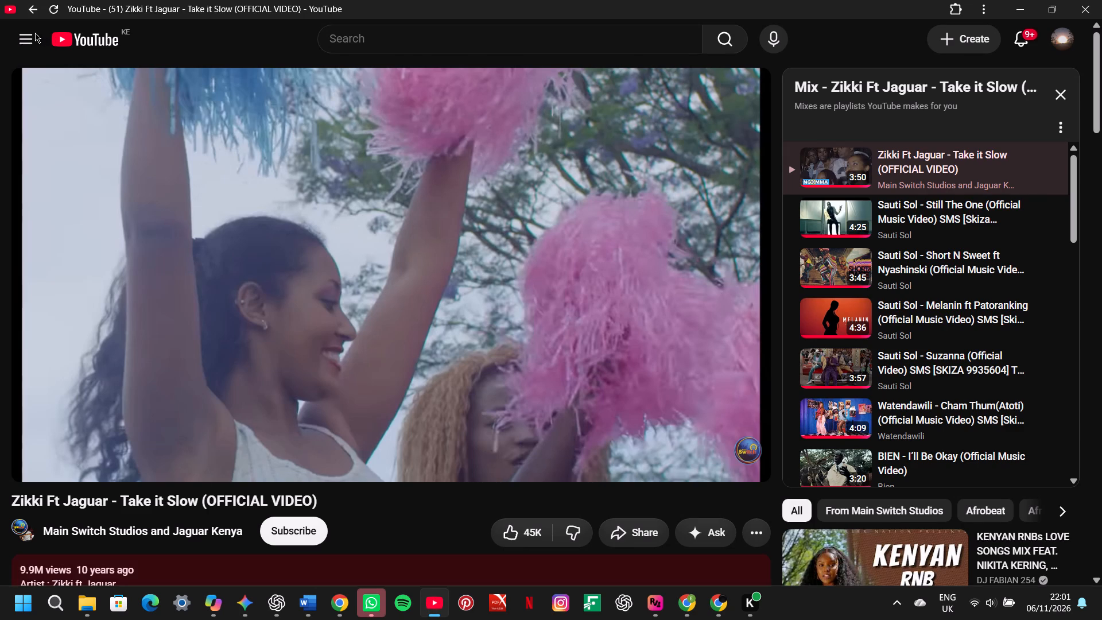
pyautogui.click(35, 33)
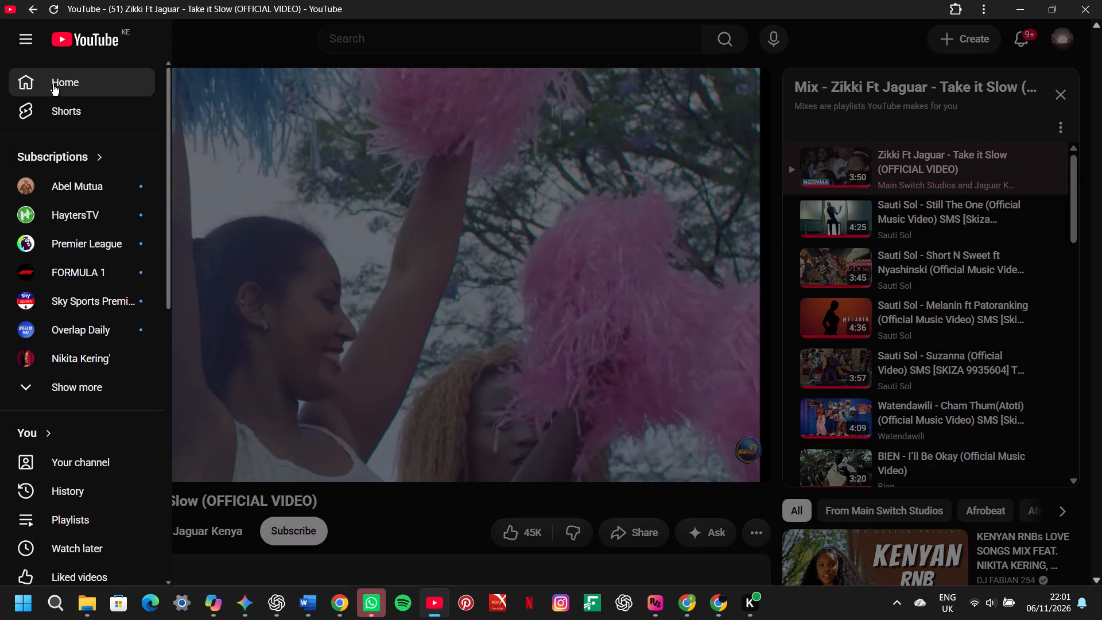
pyautogui.click(53, 84)
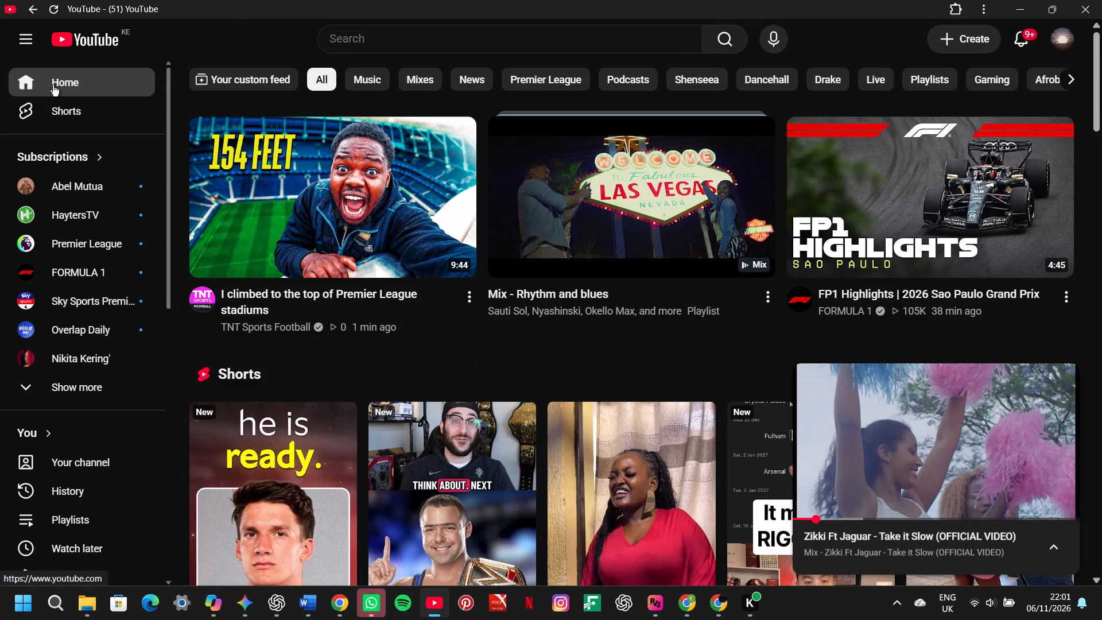
pyautogui.scroll(-6, 604, 324)
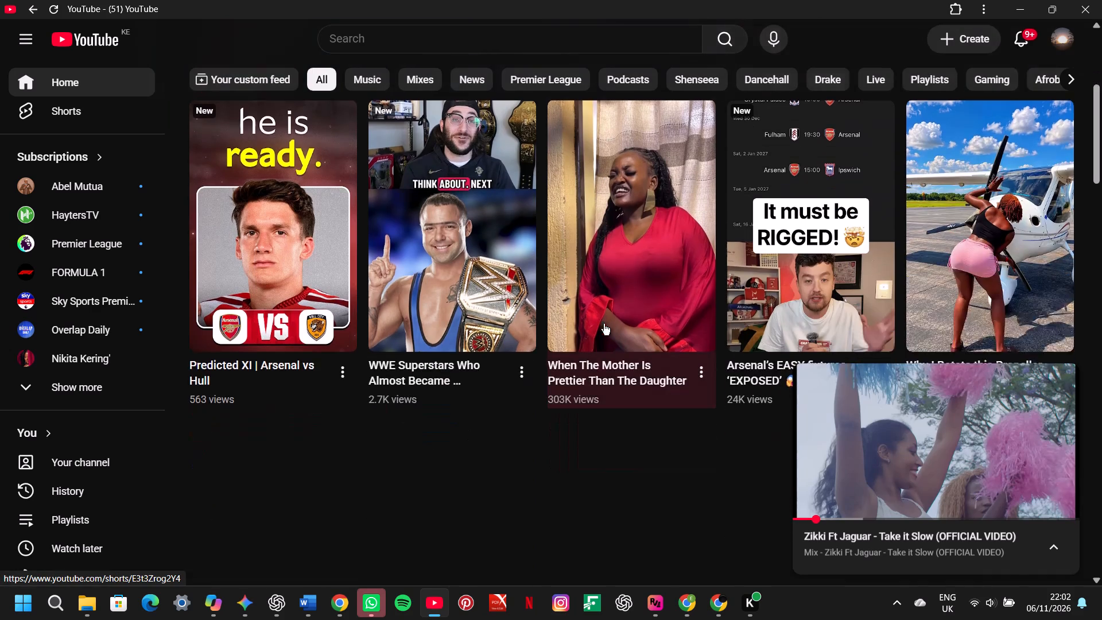
pyautogui.scroll(-5, 604, 324)
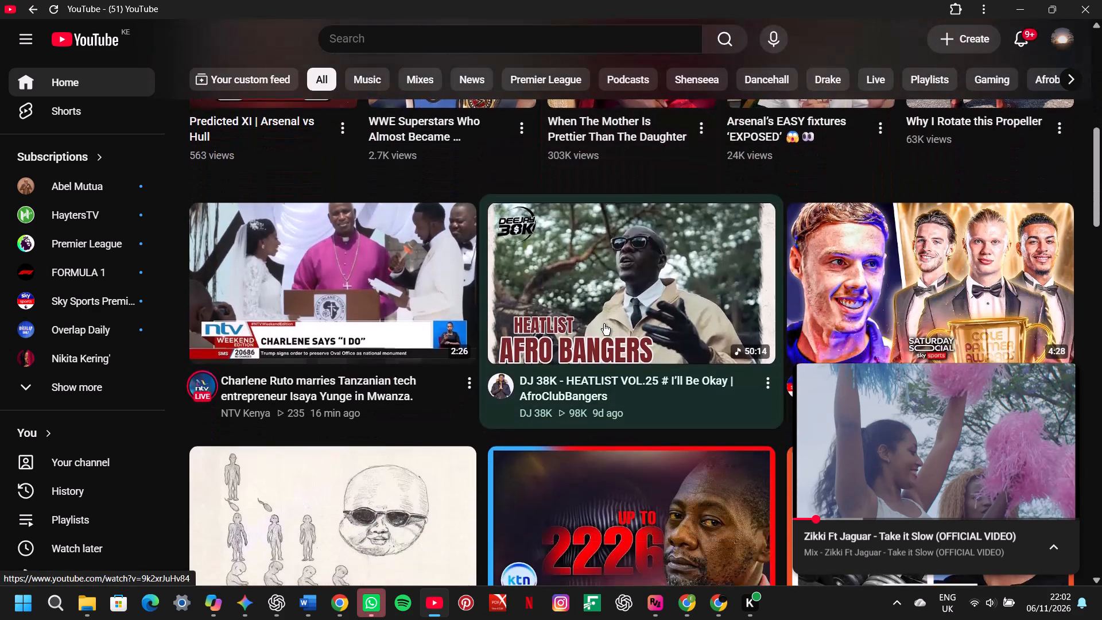
pyautogui.scroll(-2, 604, 324)
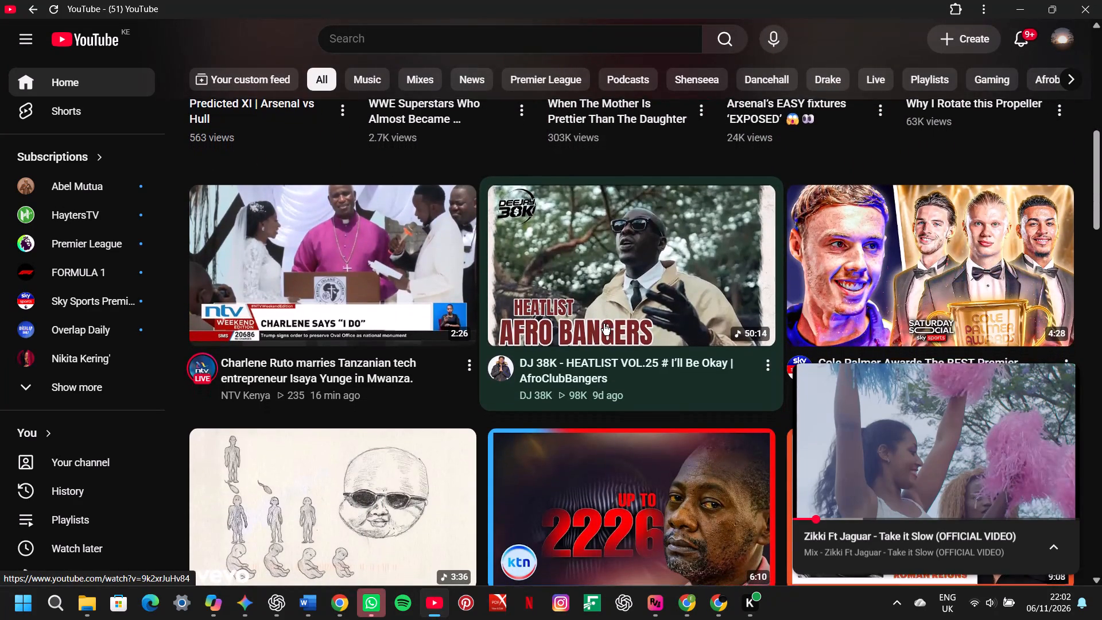
pyautogui.scroll(-3, 604, 324)
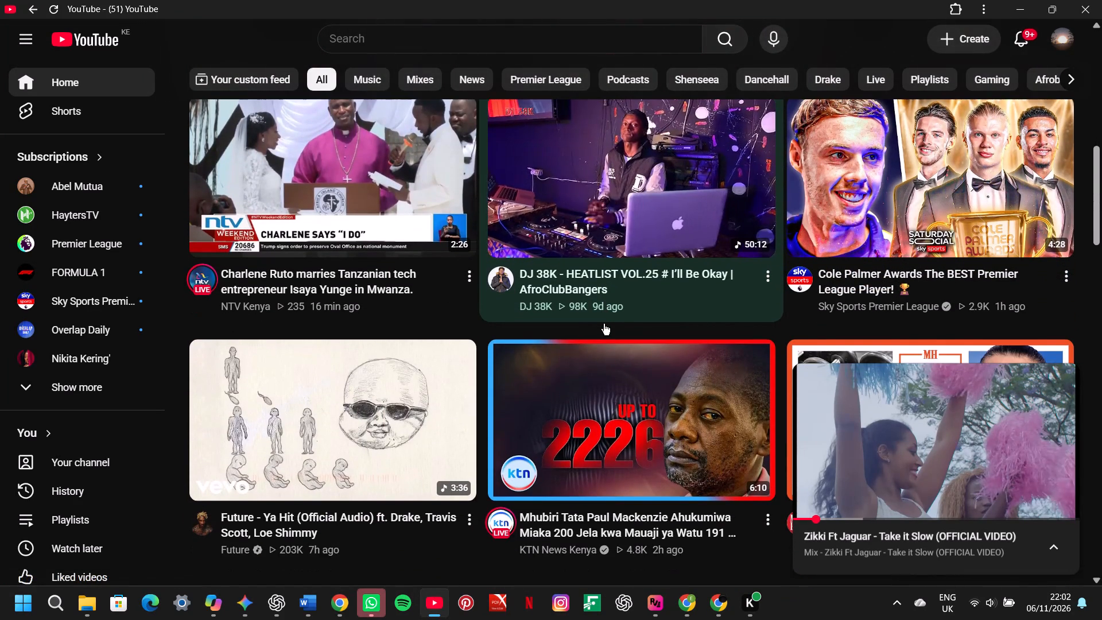
pyautogui.scroll(-4, 604, 324)
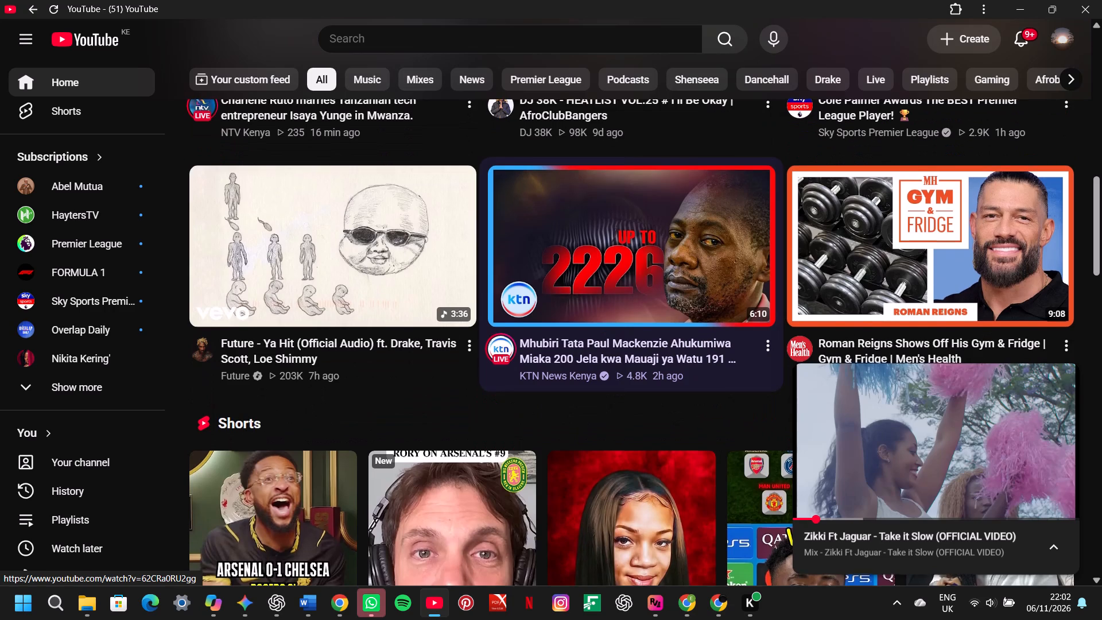
pyautogui.scroll(-2, 604, 324)
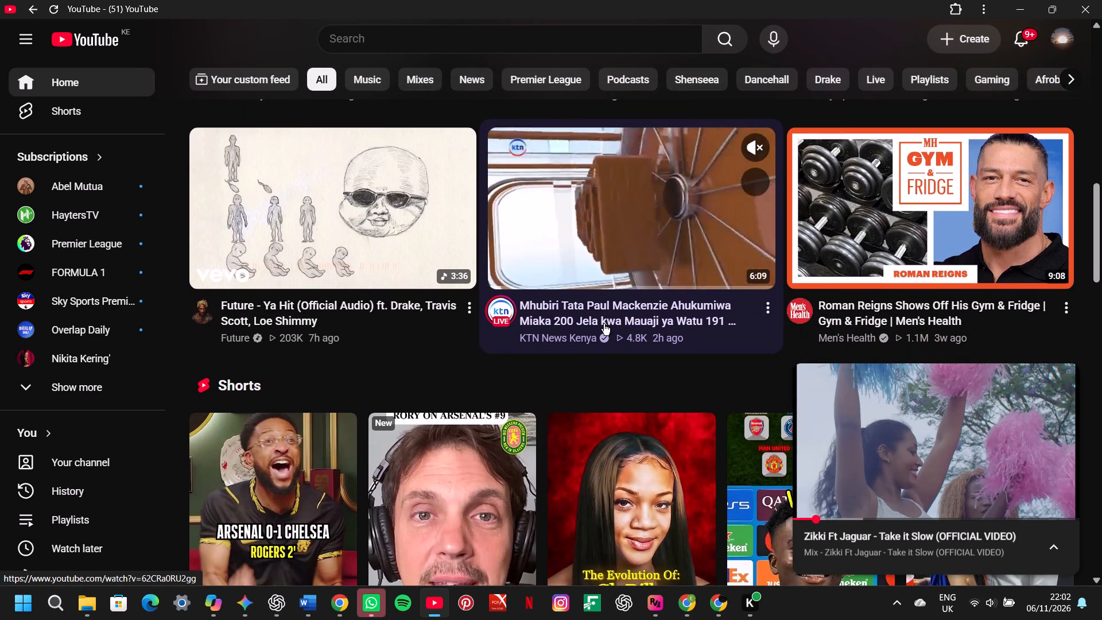
pyautogui.scroll(-1, 604, 324)
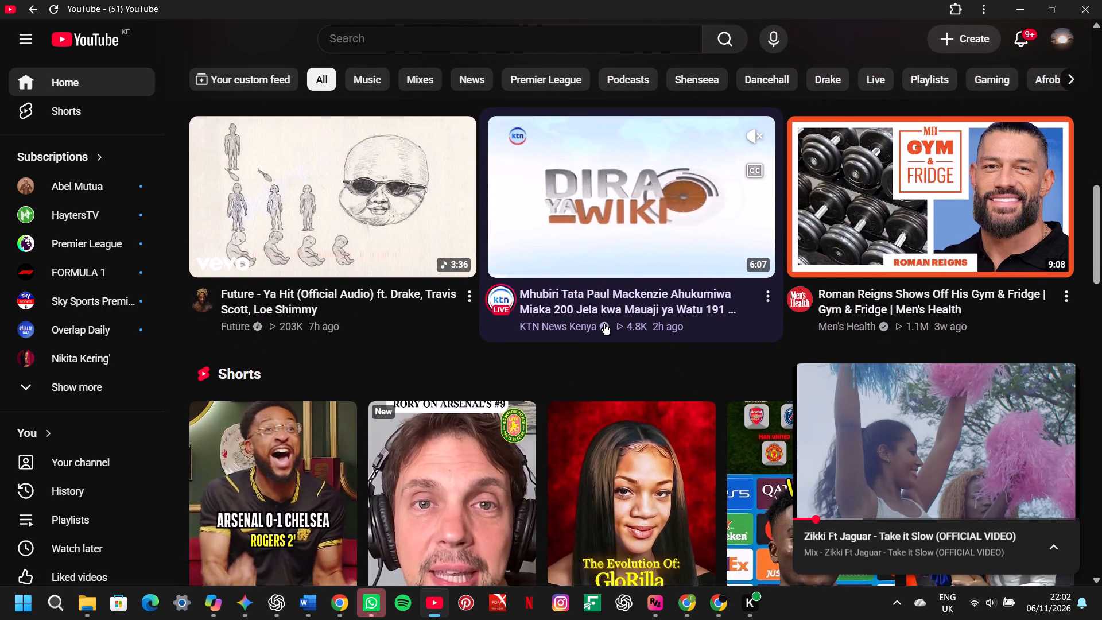
pyautogui.scroll(-1, 604, 324)
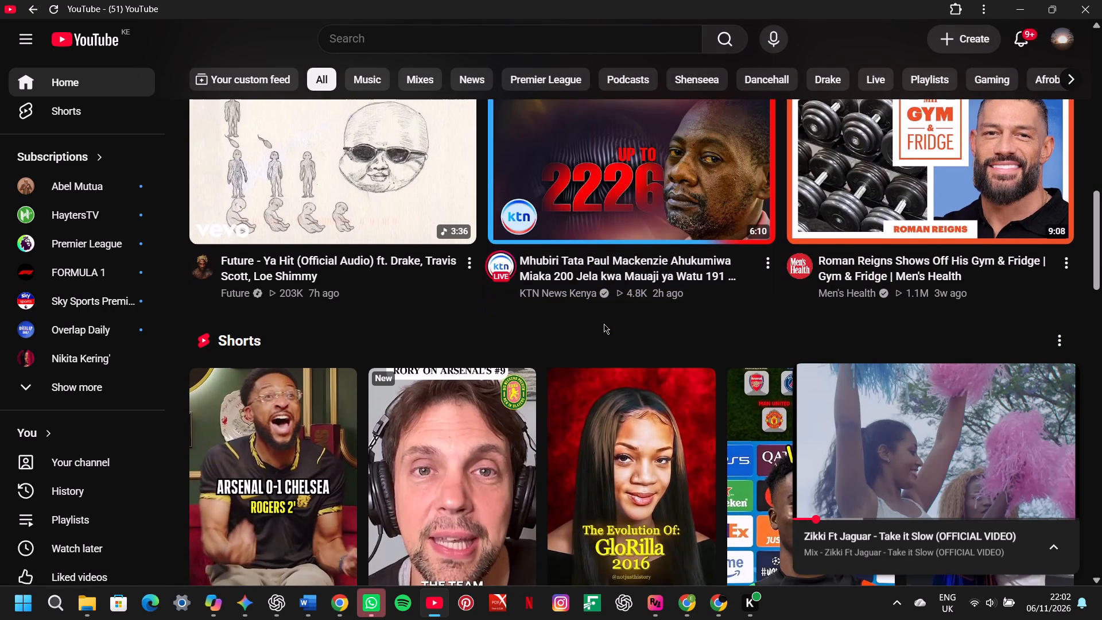
pyautogui.scroll(-8, 604, 324)
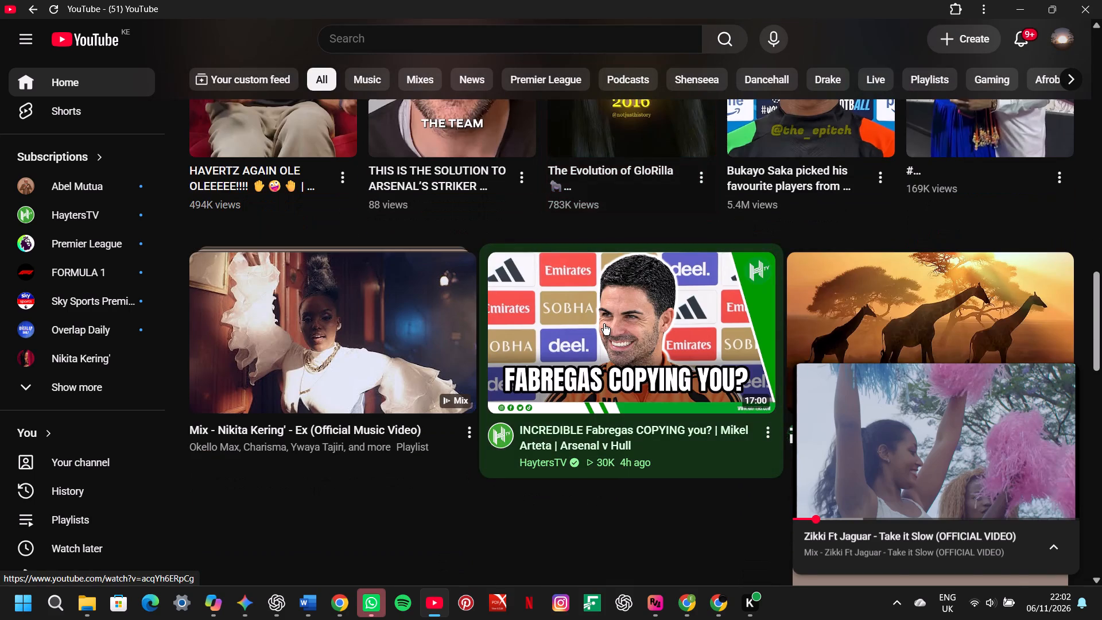